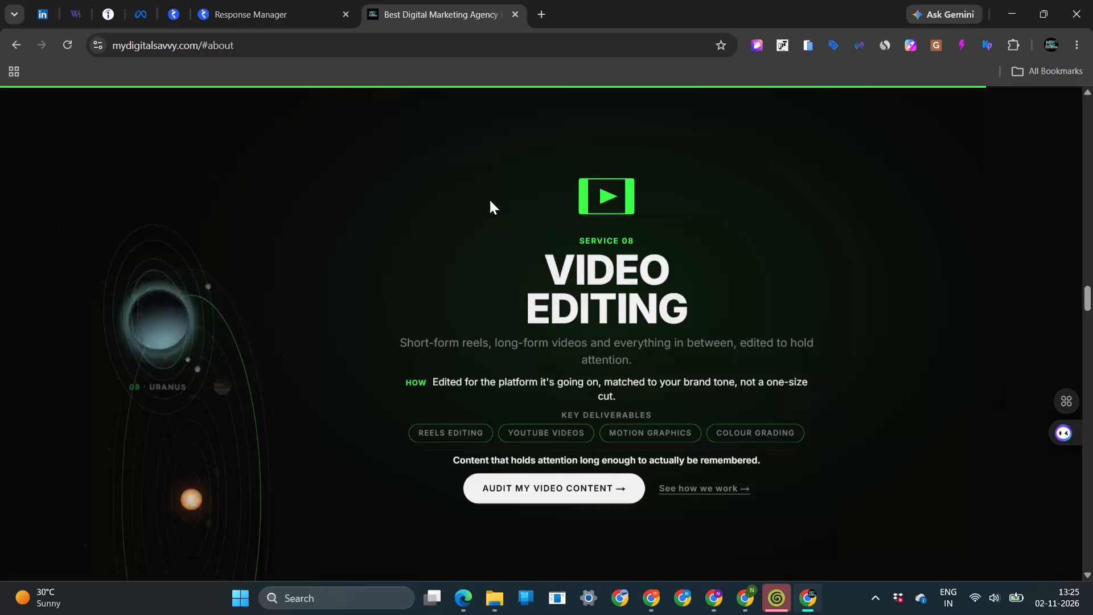
# Look through the service sections and the industries section of the digital marketing agency website.
pyautogui.scroll(-2, 490, 200)
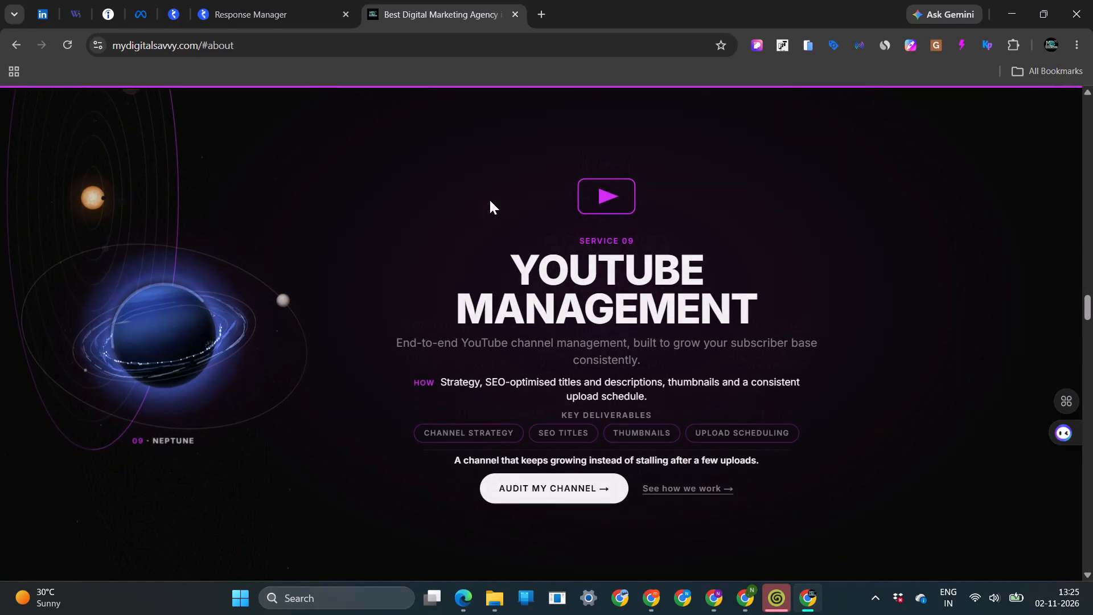
pyautogui.scroll(-7, 490, 200)
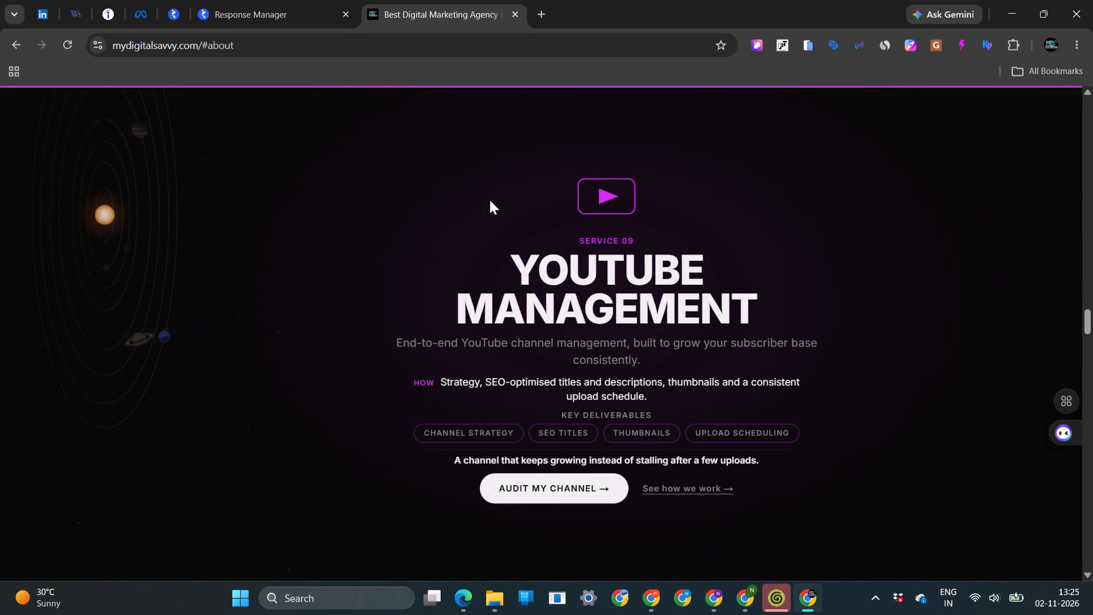
pyautogui.scroll(-5, 490, 200)
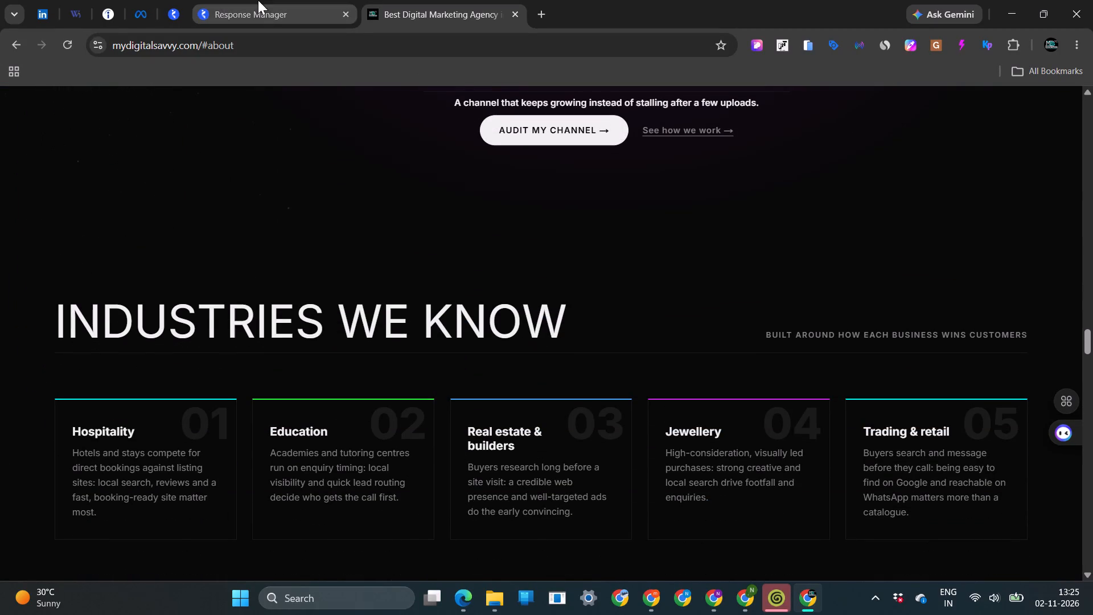
# Switch to the HFX Ads Manager draft and review the New Leads ad's form options, creative, text, call to action and tracking.
pyautogui.click(137, 3)
pyautogui.scroll(-2, 310, 294)
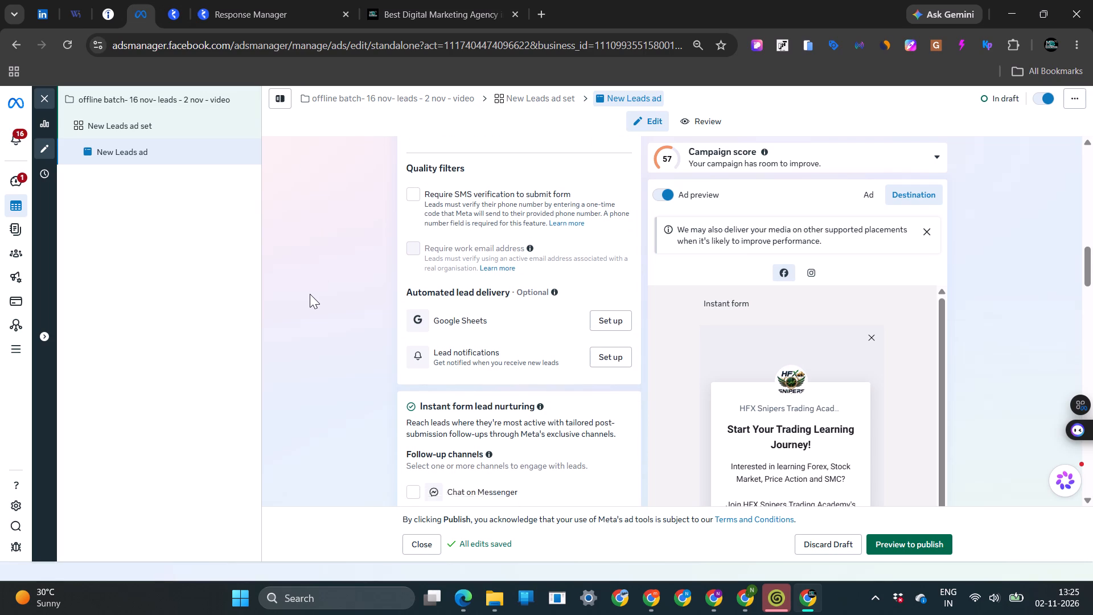
pyautogui.scroll(-9, 310, 294)
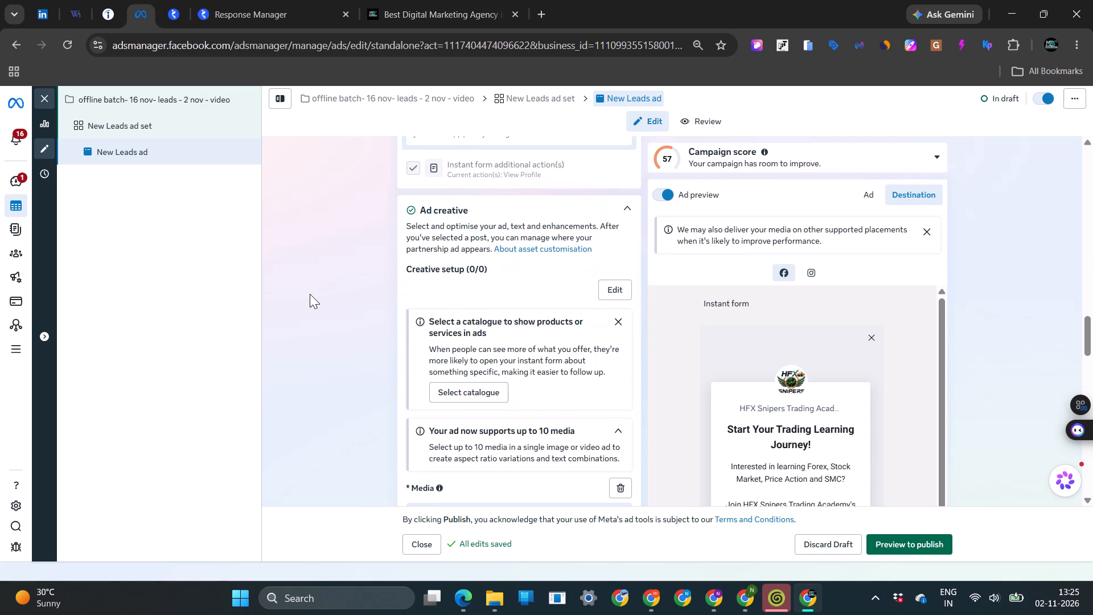
pyautogui.scroll(-7, 310, 294)
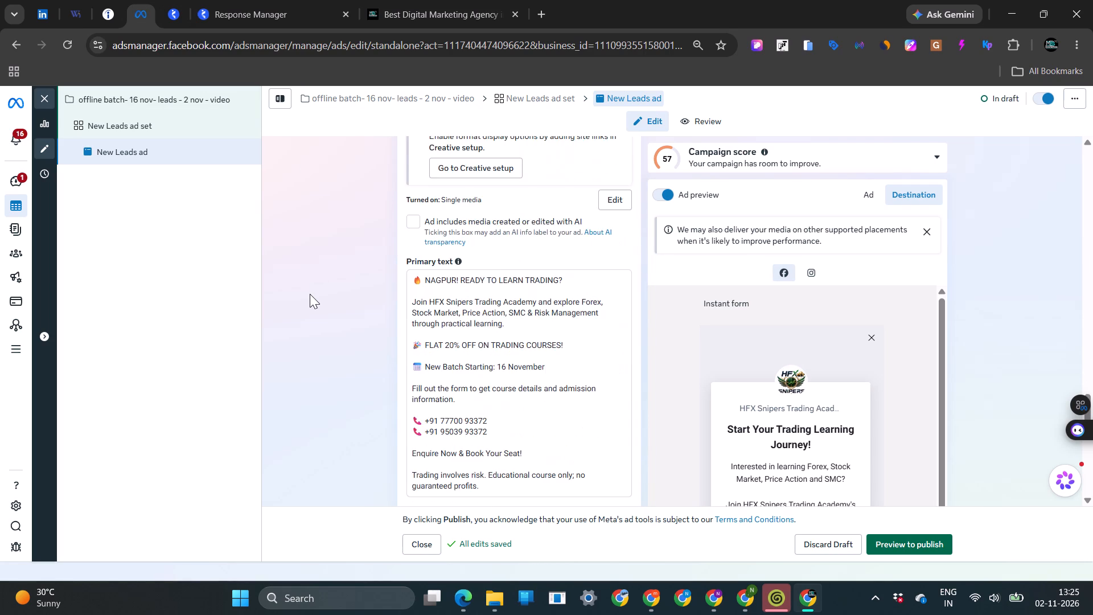
pyautogui.scroll(-3, 310, 294)
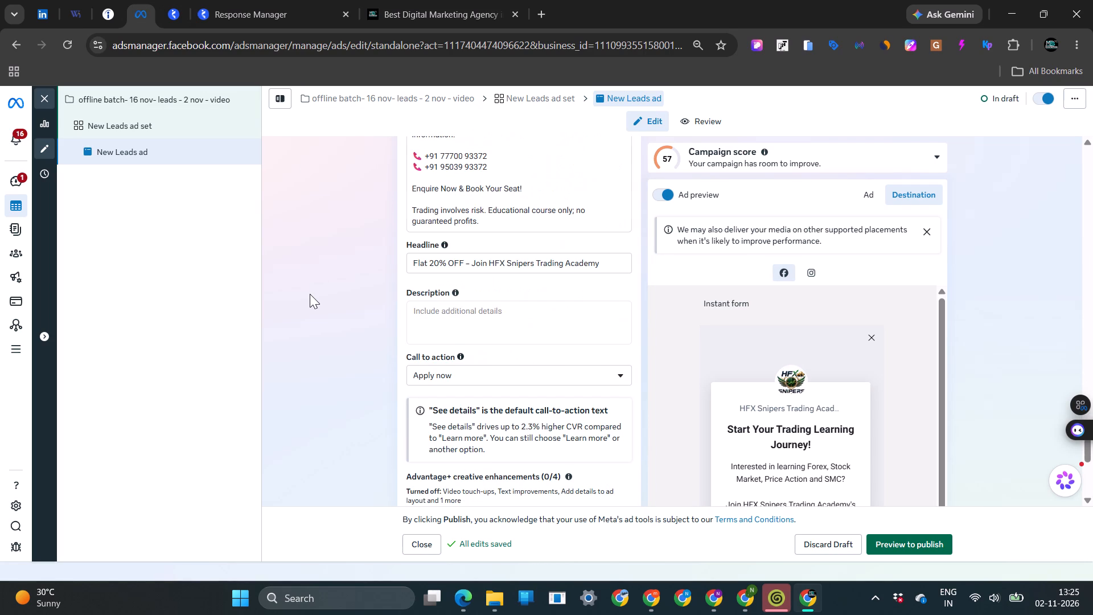
pyautogui.scroll(-7, 310, 294)
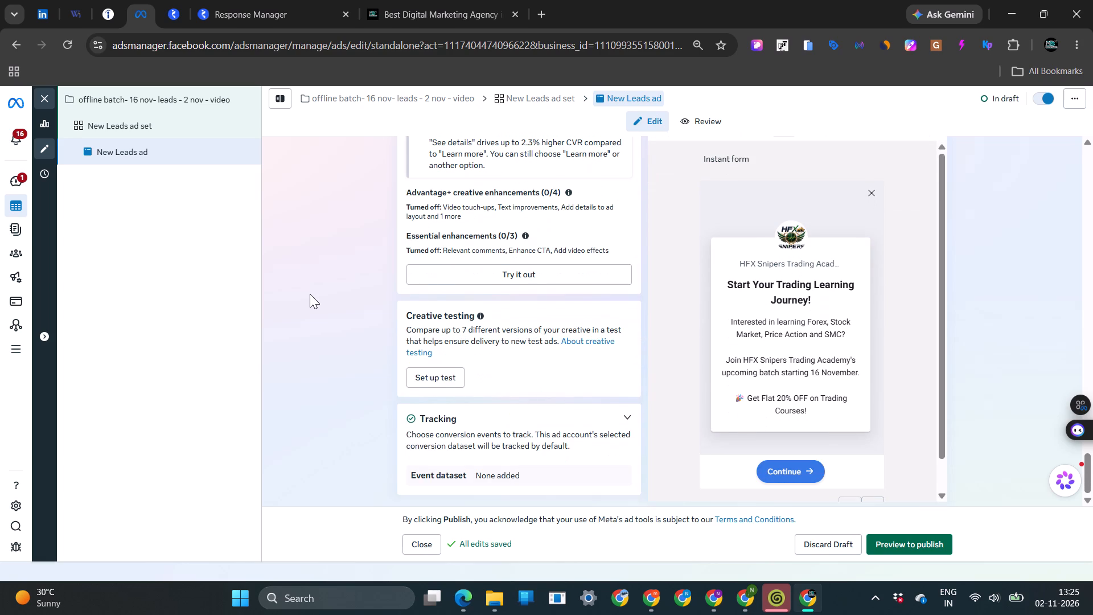
# Remove the blank line between the flat 20% off line and the new batch date in the ad's primary text.
pyautogui.scroll(6, 310, 294)
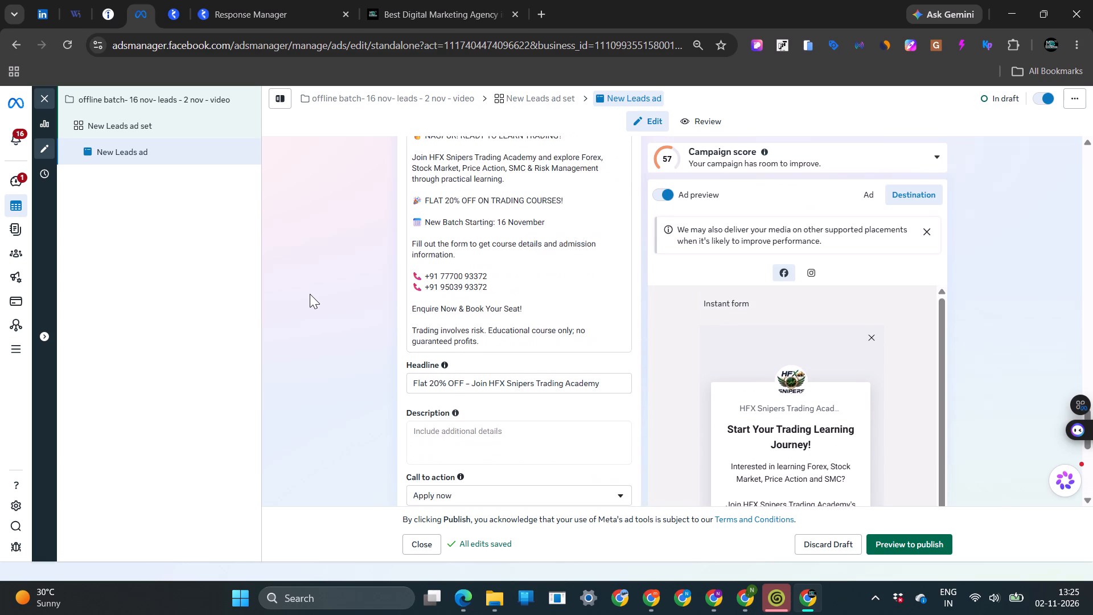
pyautogui.scroll(1, 310, 294)
pyautogui.click(432, 243)
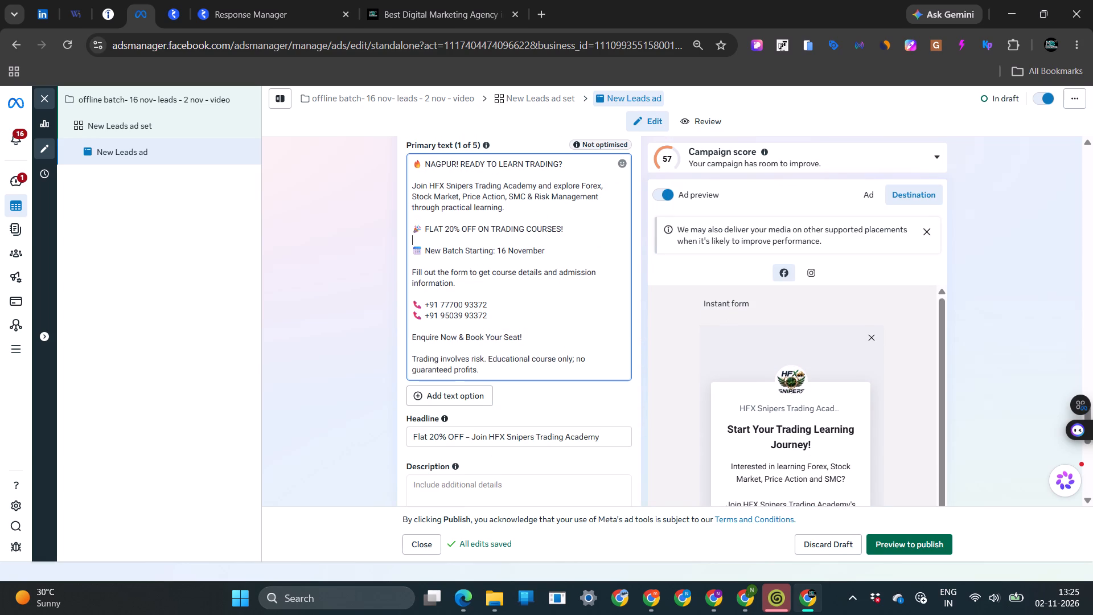
pyautogui.press('BackSpace')
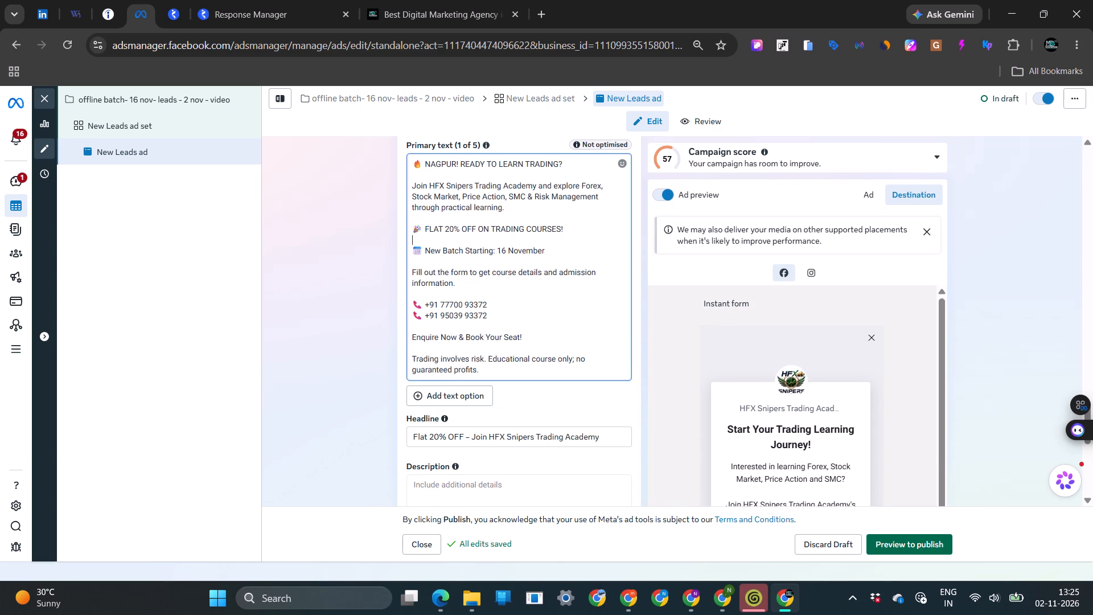
pyautogui.click(347, 261)
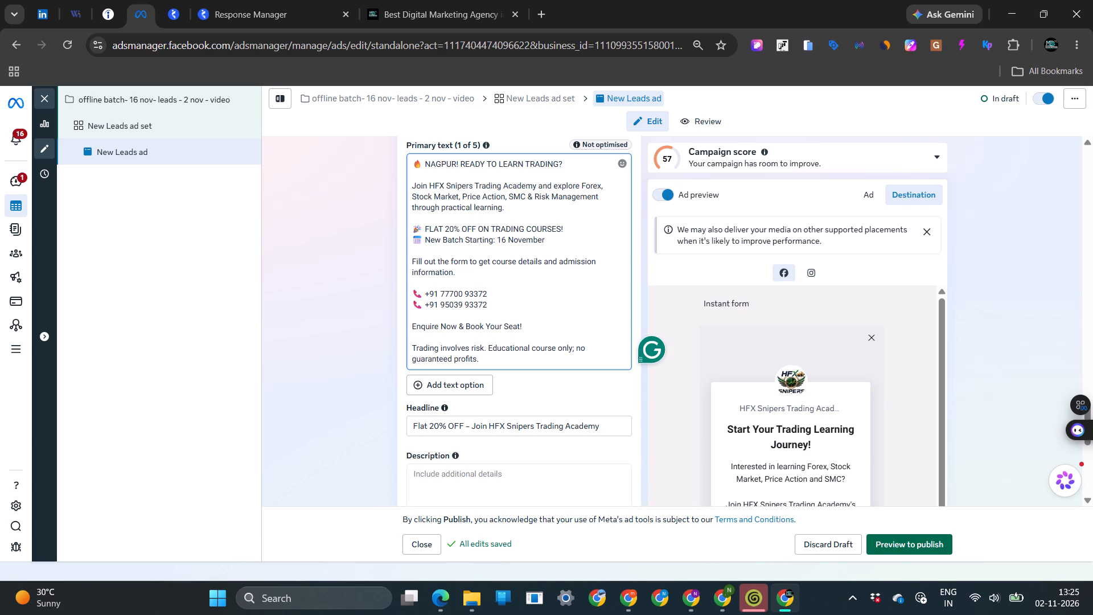
# Preview and publish the New Leads ad with its draft campaign and ad set.
pyautogui.click(917, 539)
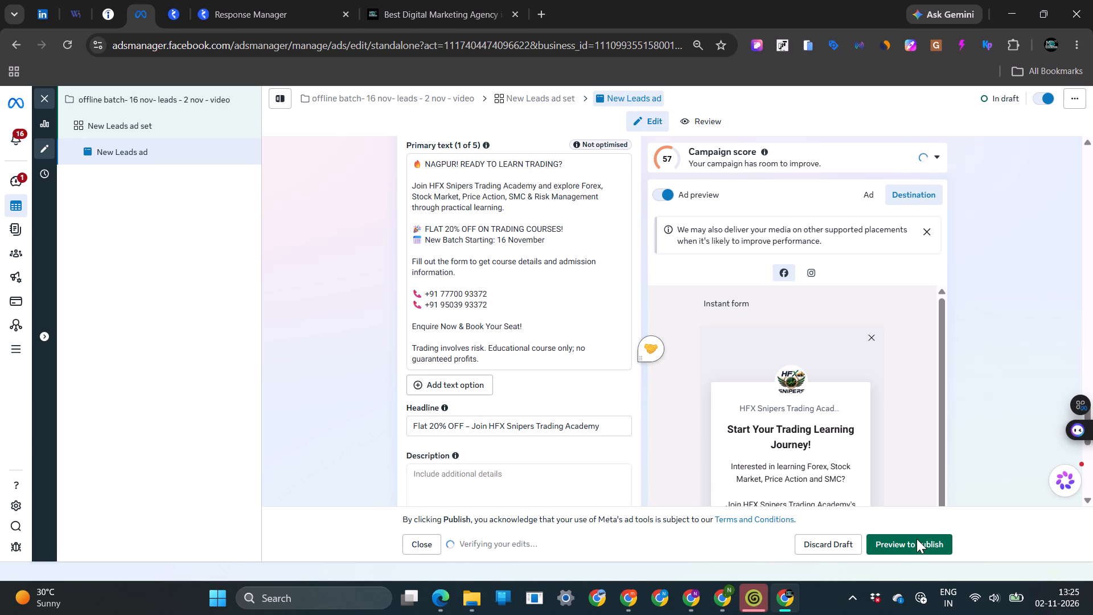
pyautogui.click(854, 567)
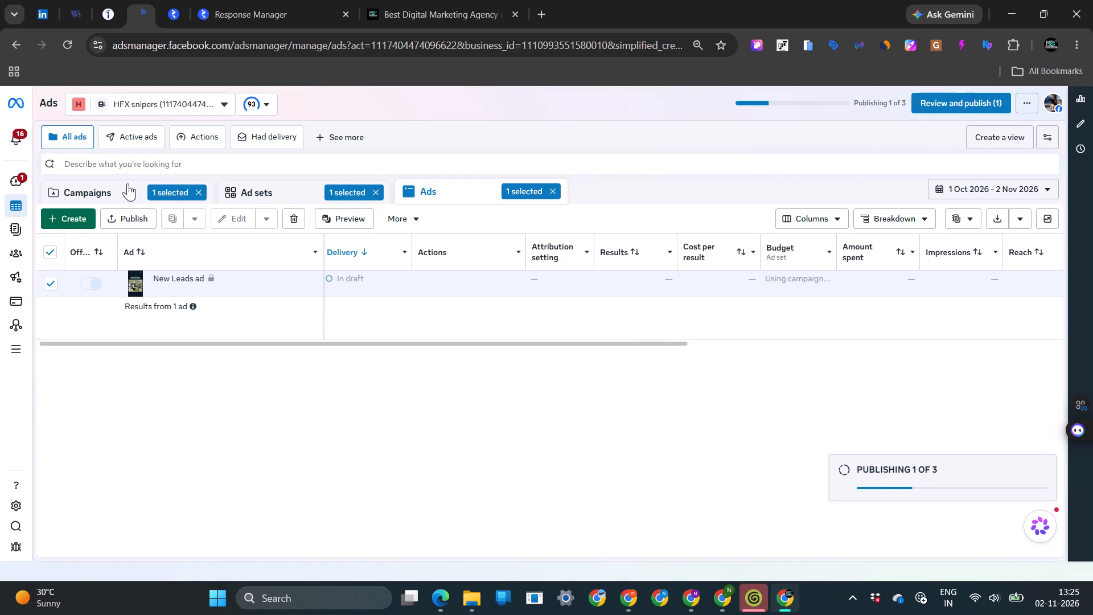
# Return to the campaigns list, close the publishing notification and reload the page.
pyautogui.click(115, 191)
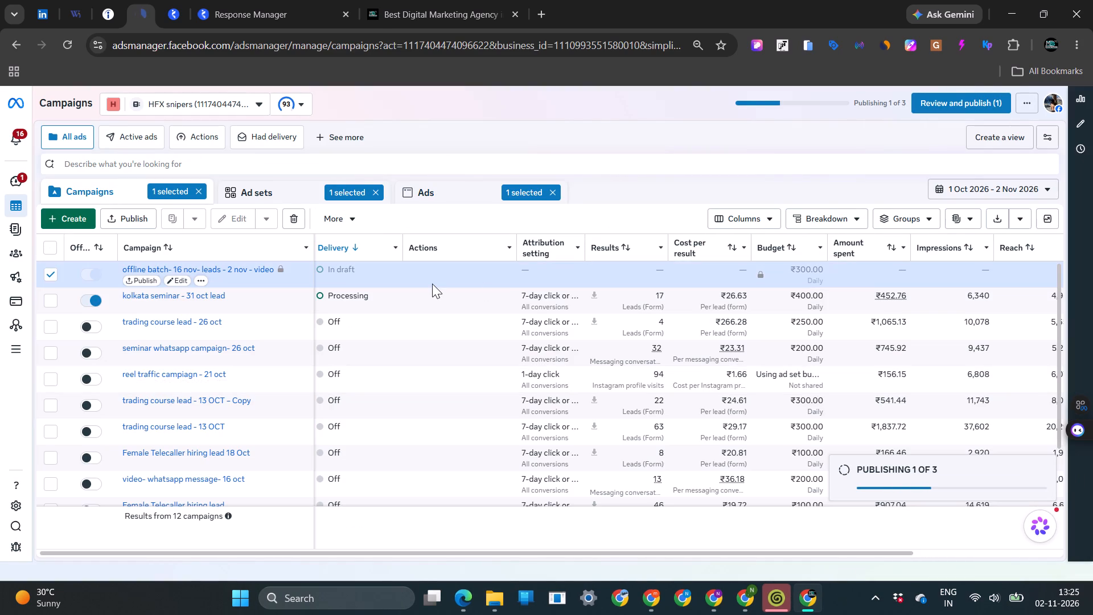
pyautogui.hscroll(2, 432, 284)
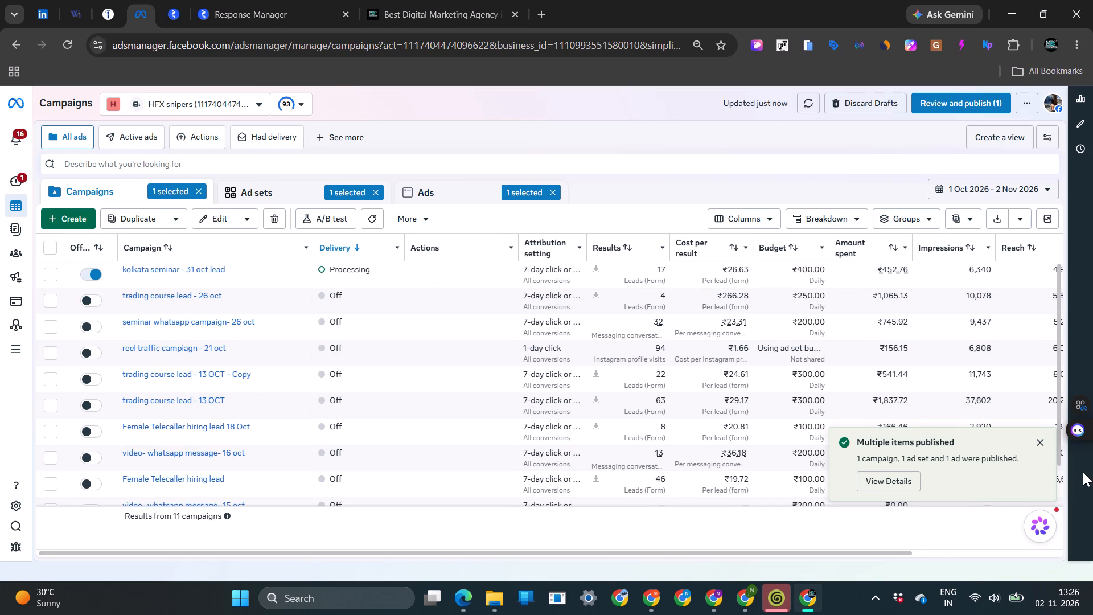
pyautogui.click(1045, 442)
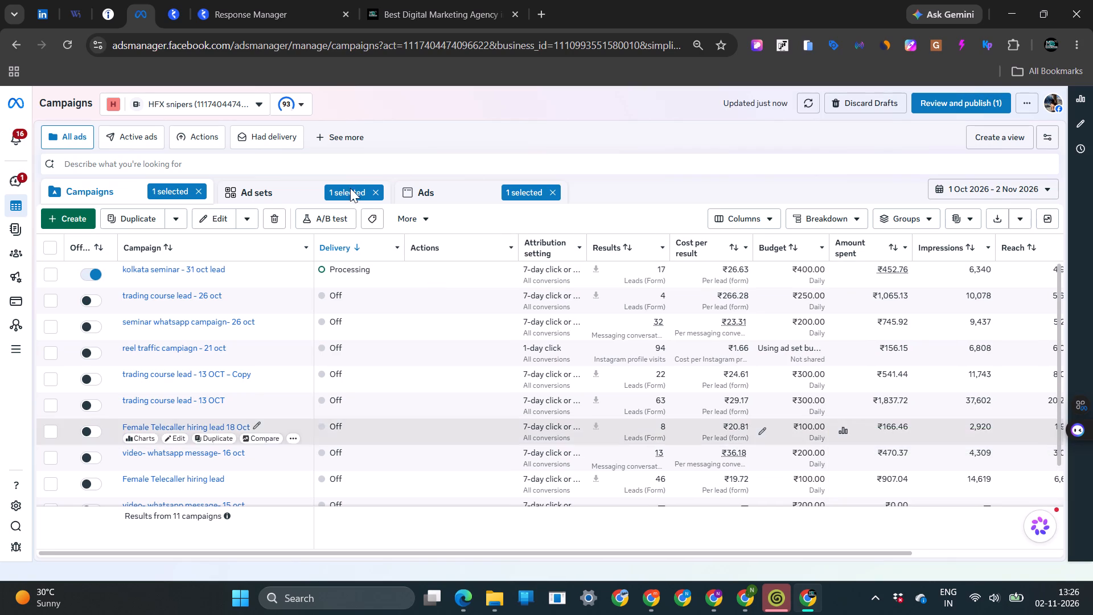
pyautogui.click(67, 39)
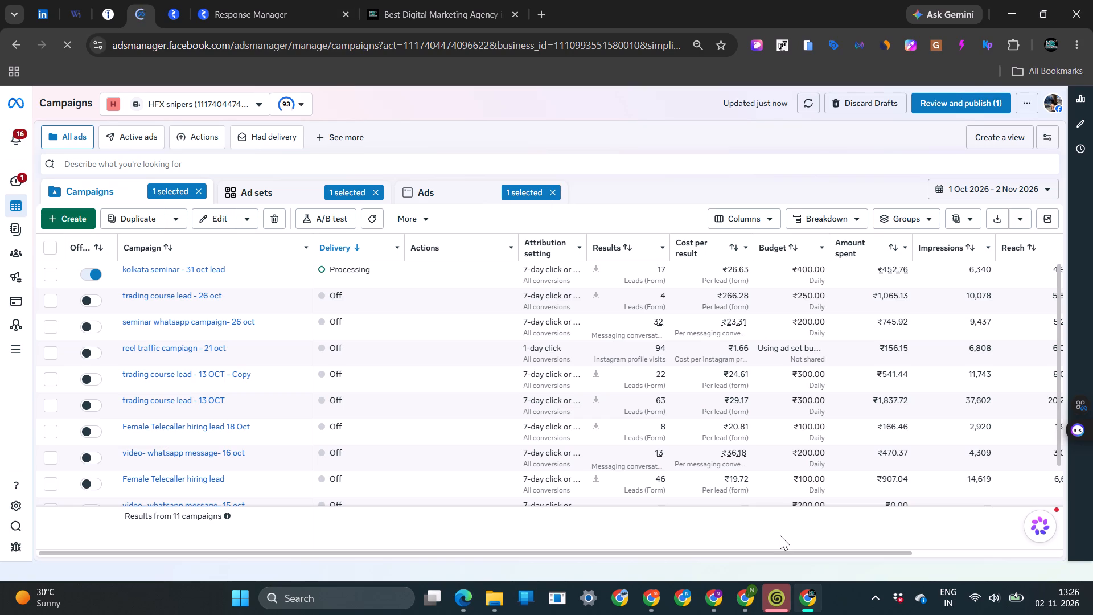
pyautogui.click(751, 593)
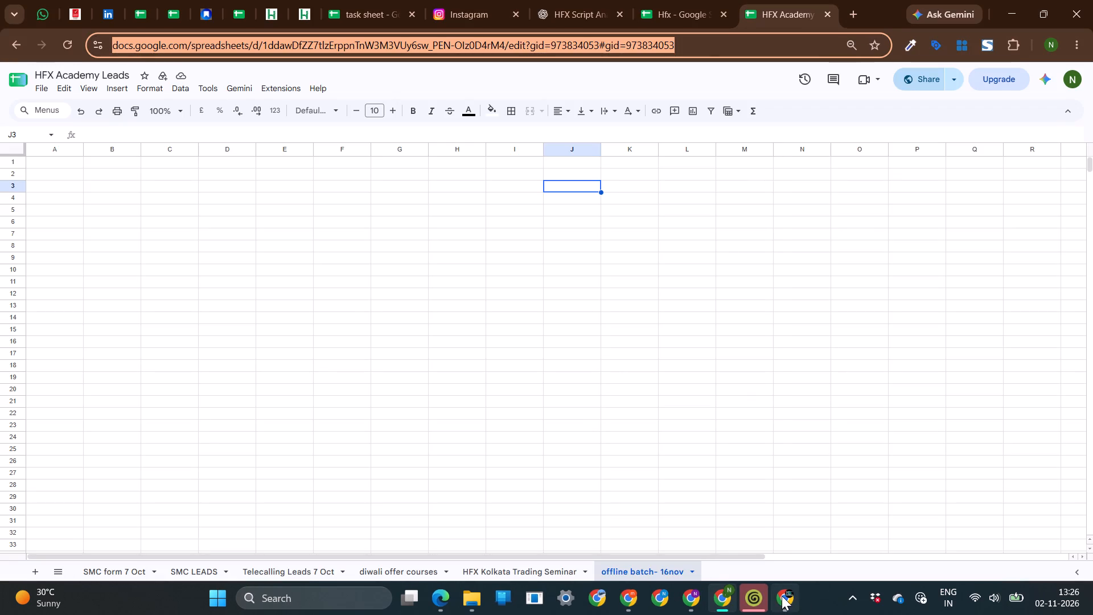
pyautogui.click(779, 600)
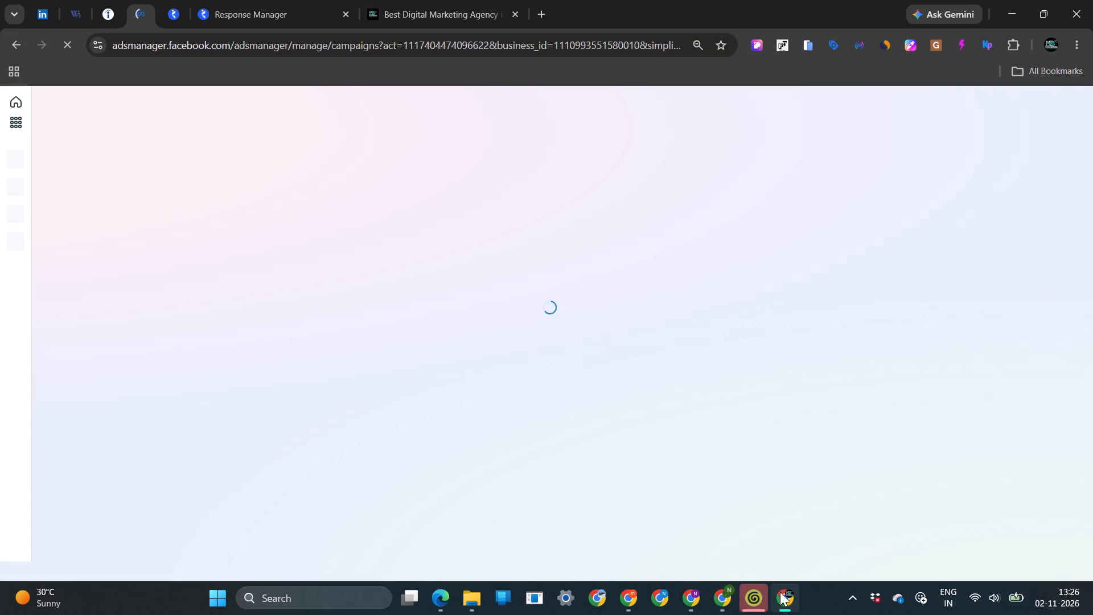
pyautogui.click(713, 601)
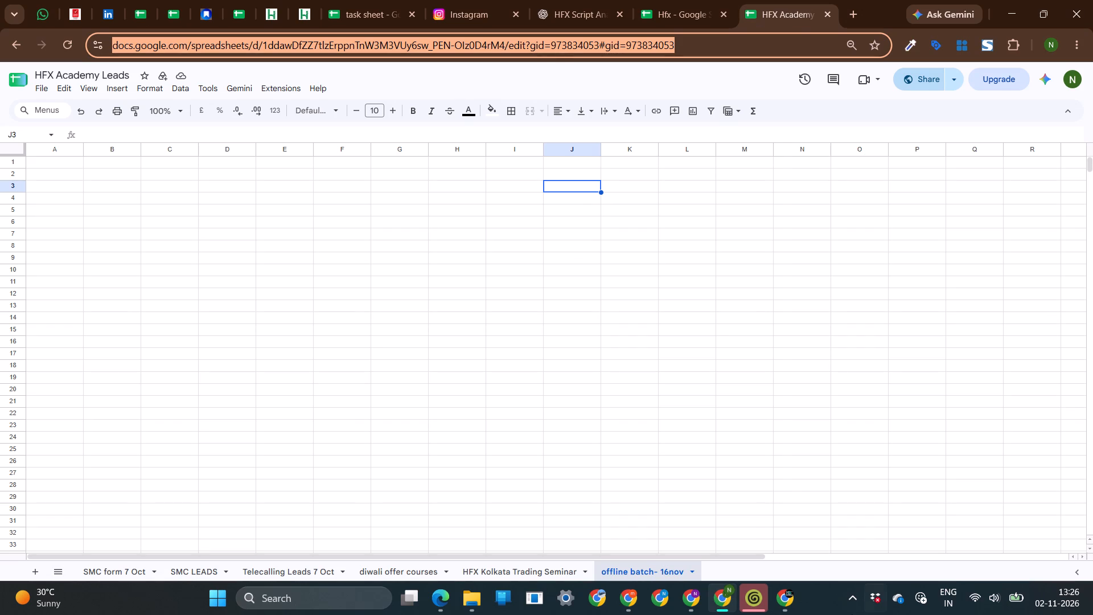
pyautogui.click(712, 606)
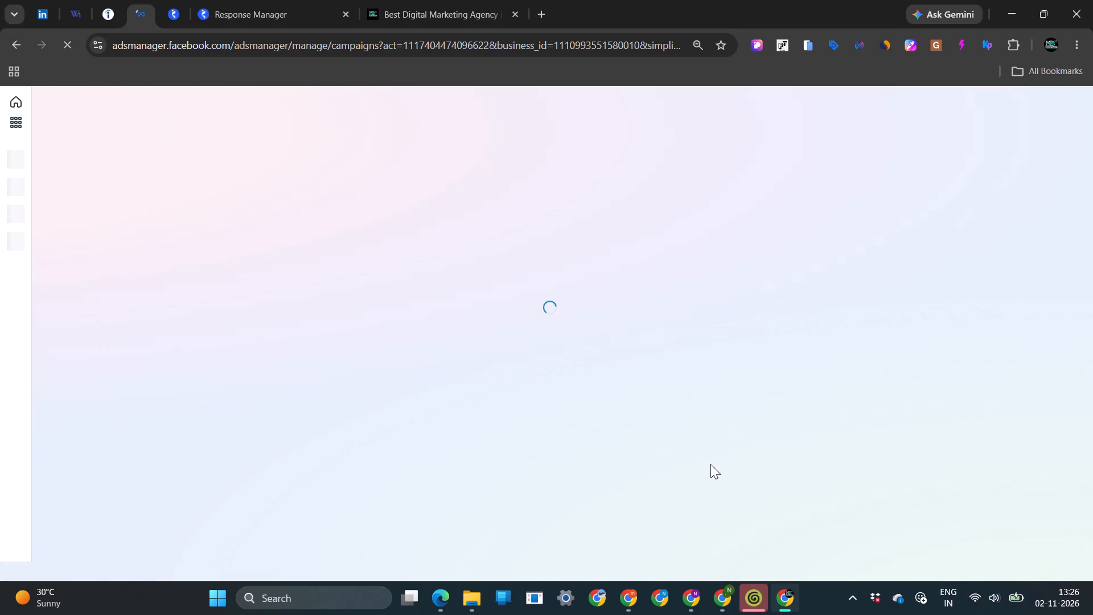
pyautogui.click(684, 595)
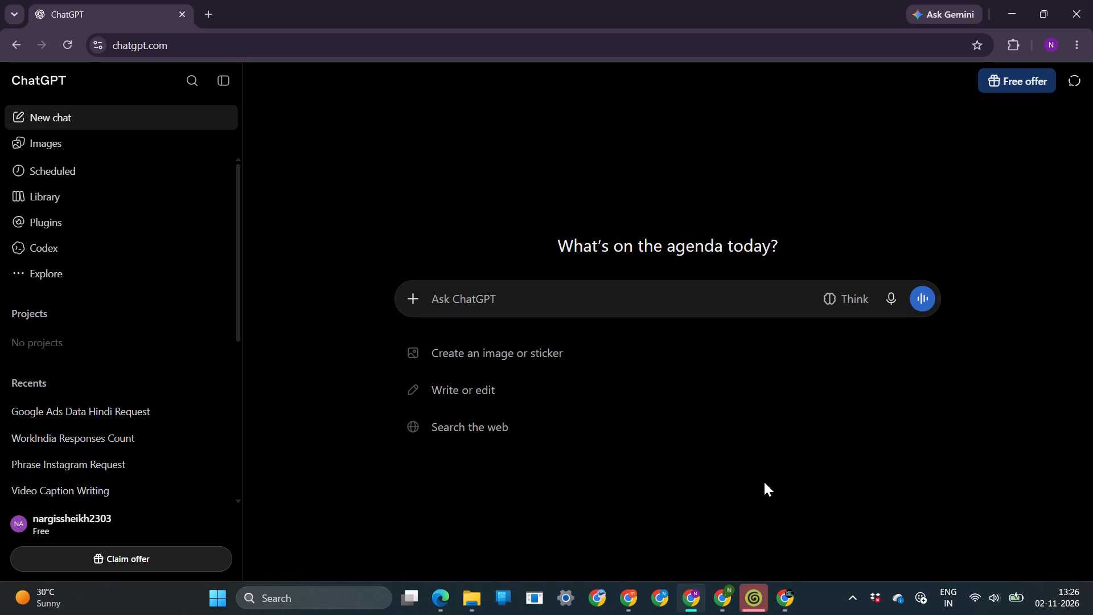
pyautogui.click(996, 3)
# Switch to the IT Campus Ads Manager window and look through the New Engagement ad of the post Engagement - 23 oct campaign.
pyautogui.click(630, 598)
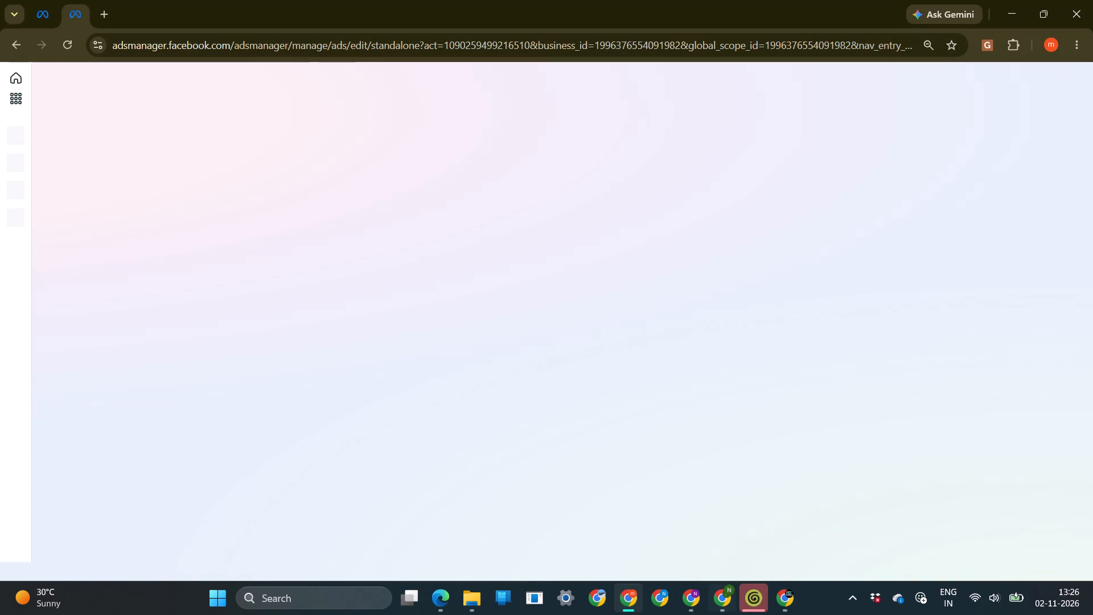
pyautogui.click(729, 600)
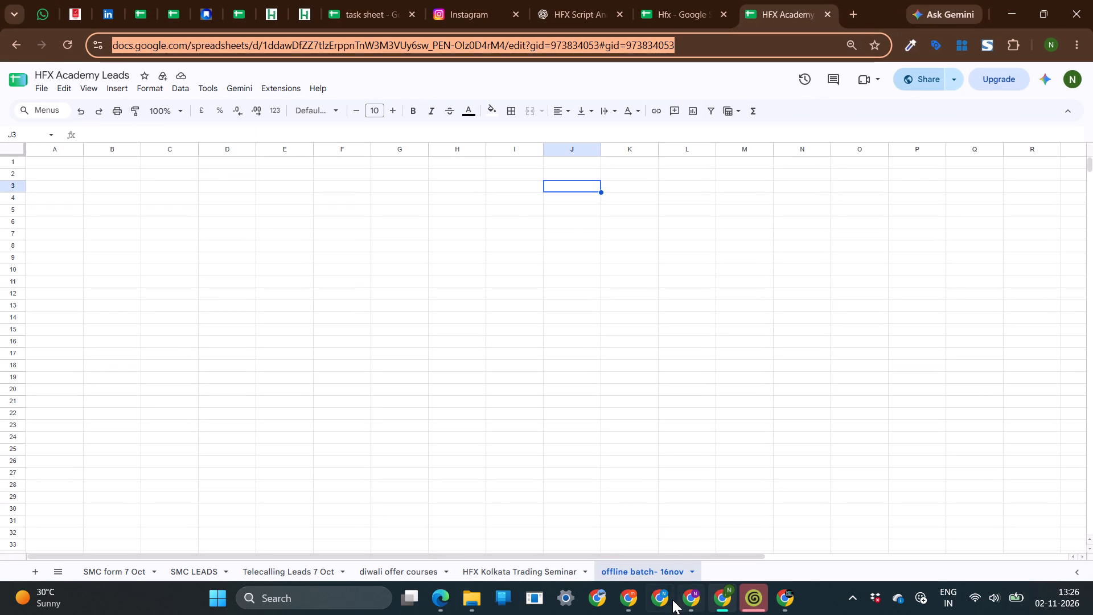
pyautogui.click(616, 593)
pyautogui.scroll(-3, 426, 384)
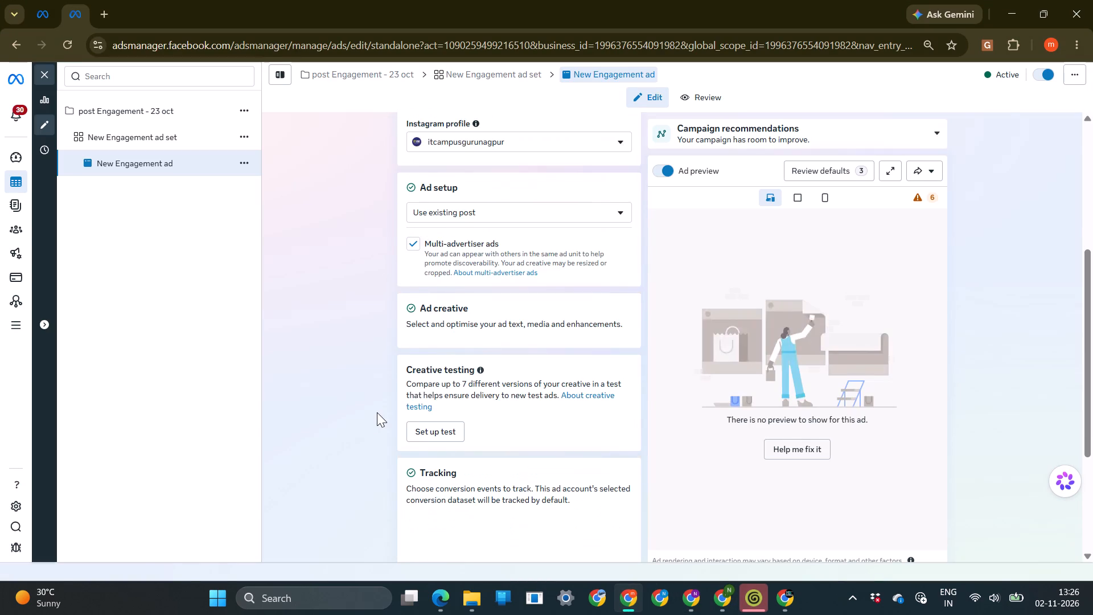
pyautogui.scroll(-5, 377, 412)
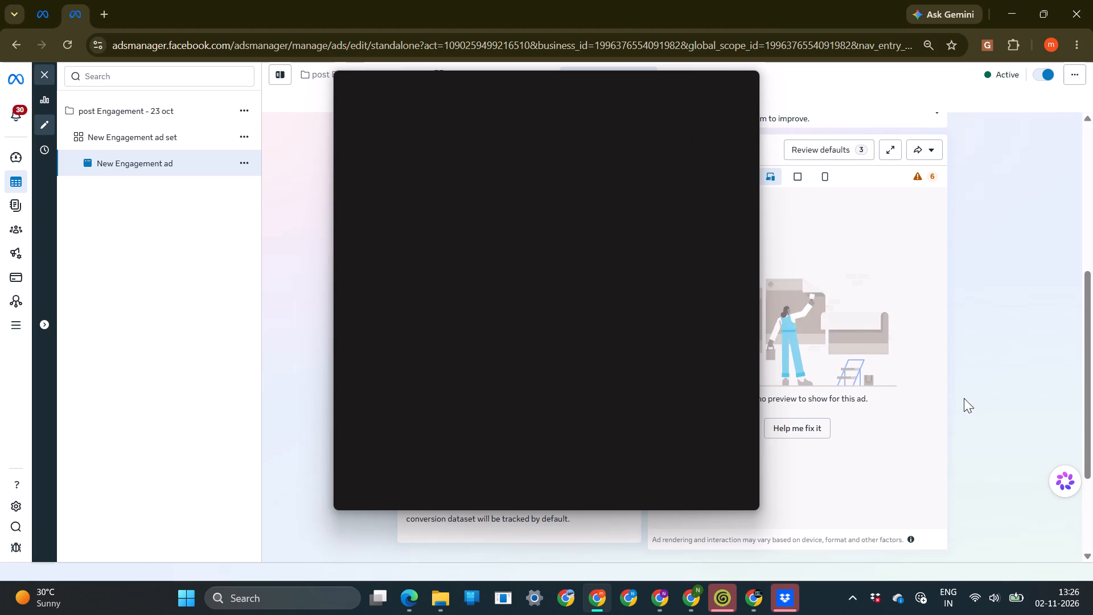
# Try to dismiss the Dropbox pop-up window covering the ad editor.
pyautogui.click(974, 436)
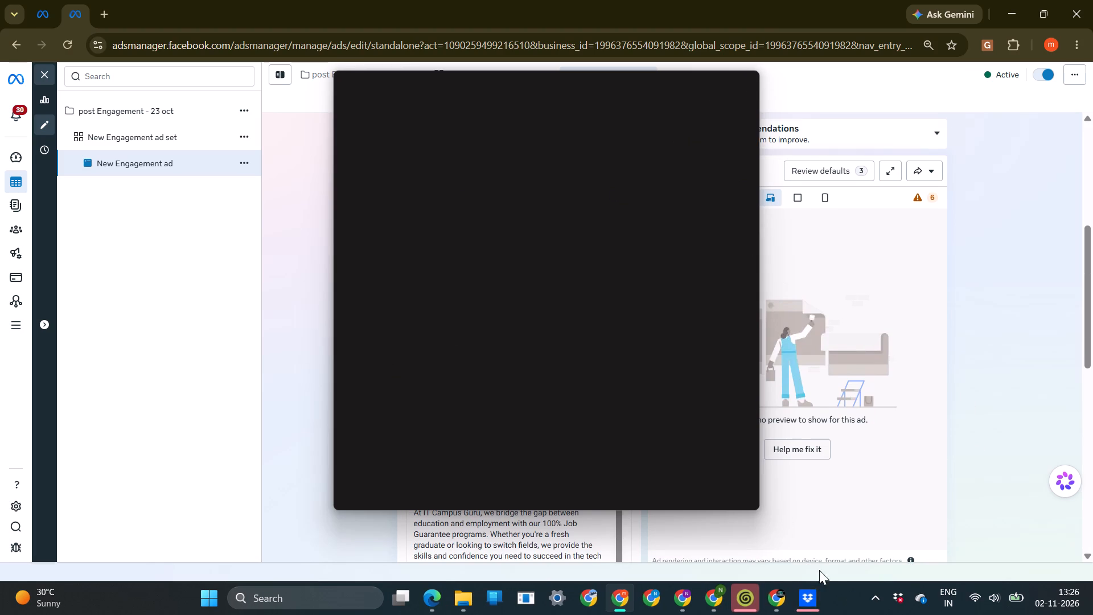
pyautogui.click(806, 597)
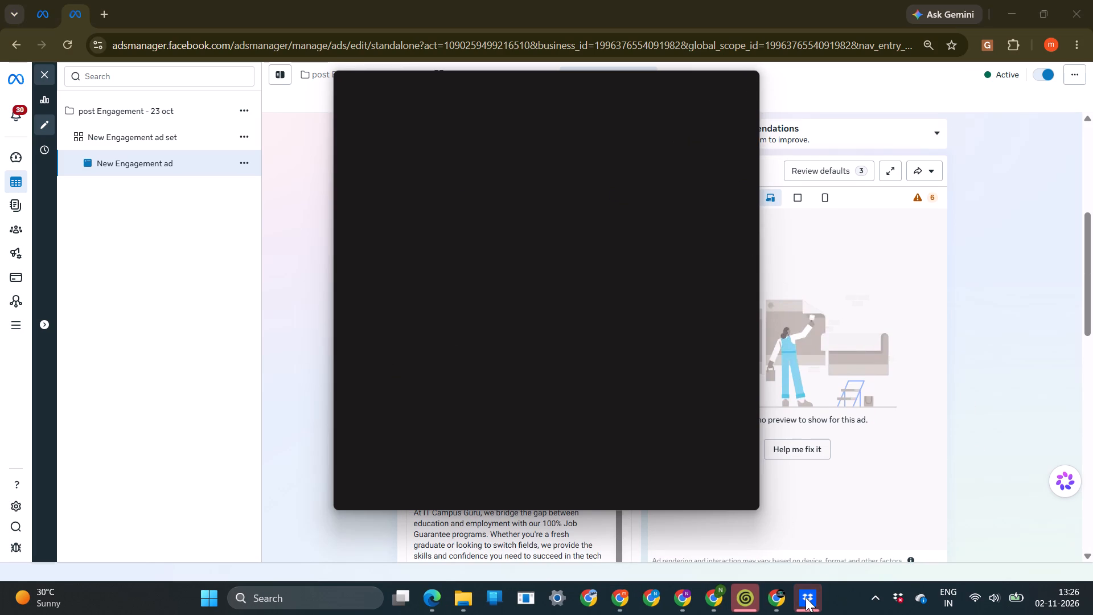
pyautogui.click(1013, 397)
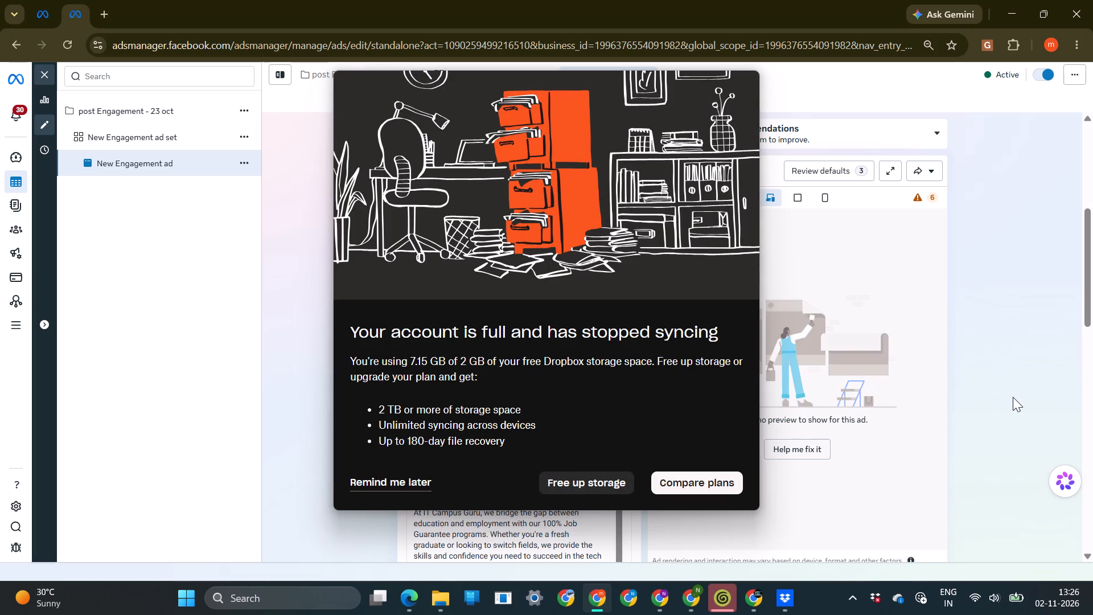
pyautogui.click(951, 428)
# Switch to the task sheet spreadsheet, clear the Dropbox pop-up covering it and select the "landing page" task.
pyautogui.click(697, 598)
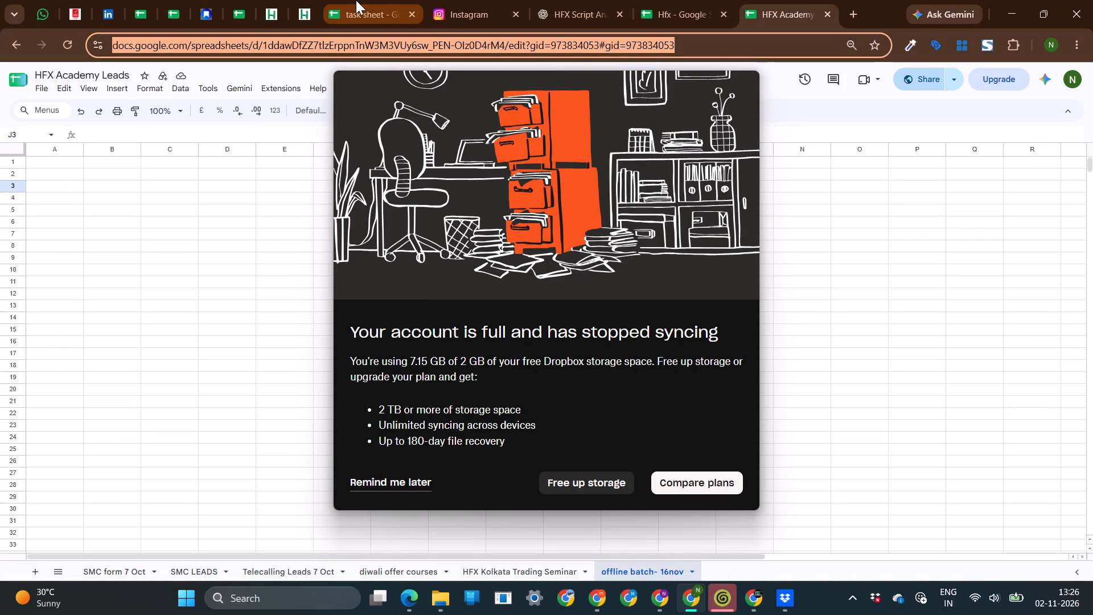
pyautogui.click(352, 1)
pyautogui.click(760, 150)
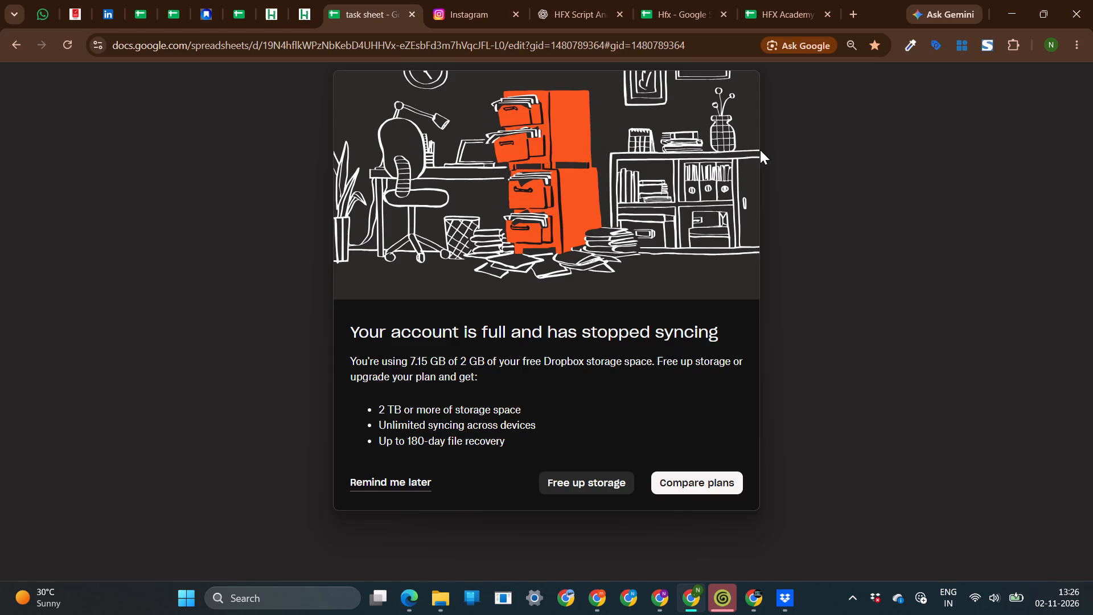
pyautogui.click(778, 592)
pyautogui.click(778, 592)
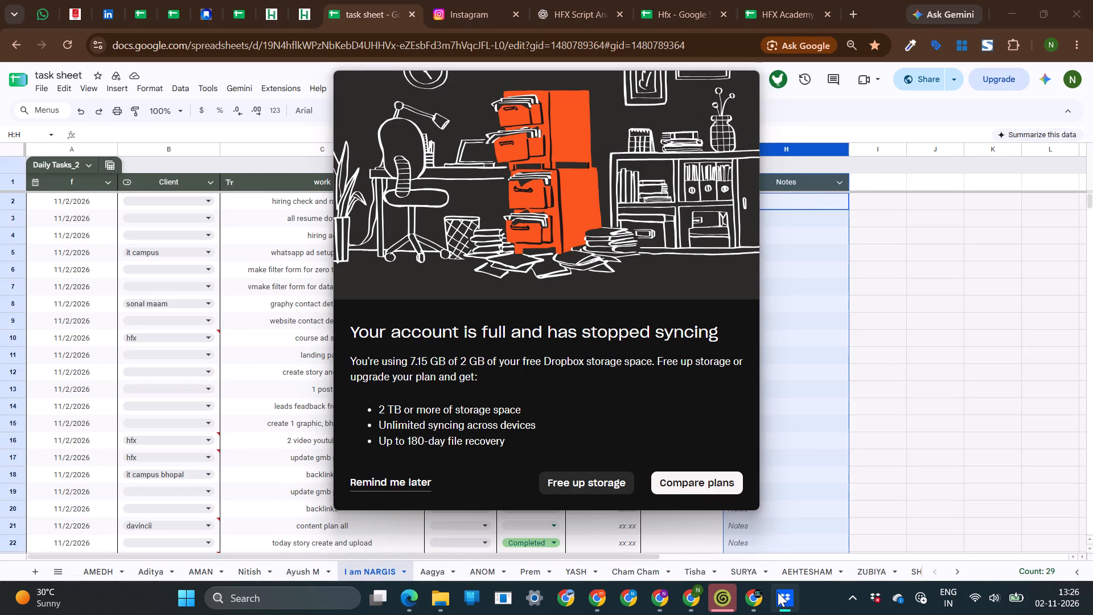
pyautogui.click(293, 352)
pyautogui.scroll(5, 293, 352)
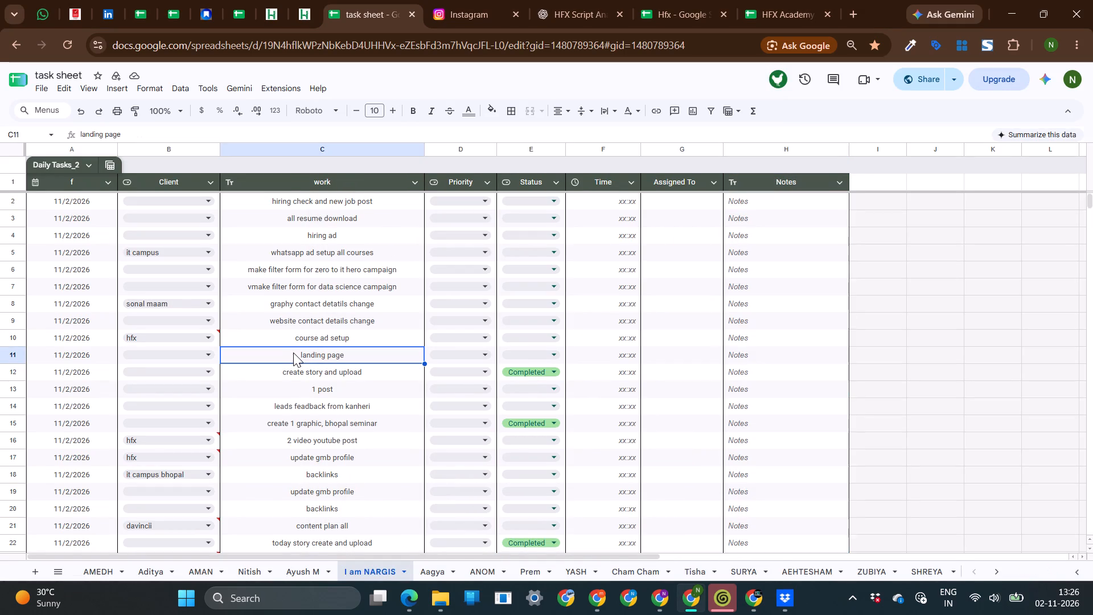
# Insert a row above the "course ad setup" task and enter "landing page link change" as its work item.
pyautogui.click(5, 334)
pyautogui.rightClick(5, 334)
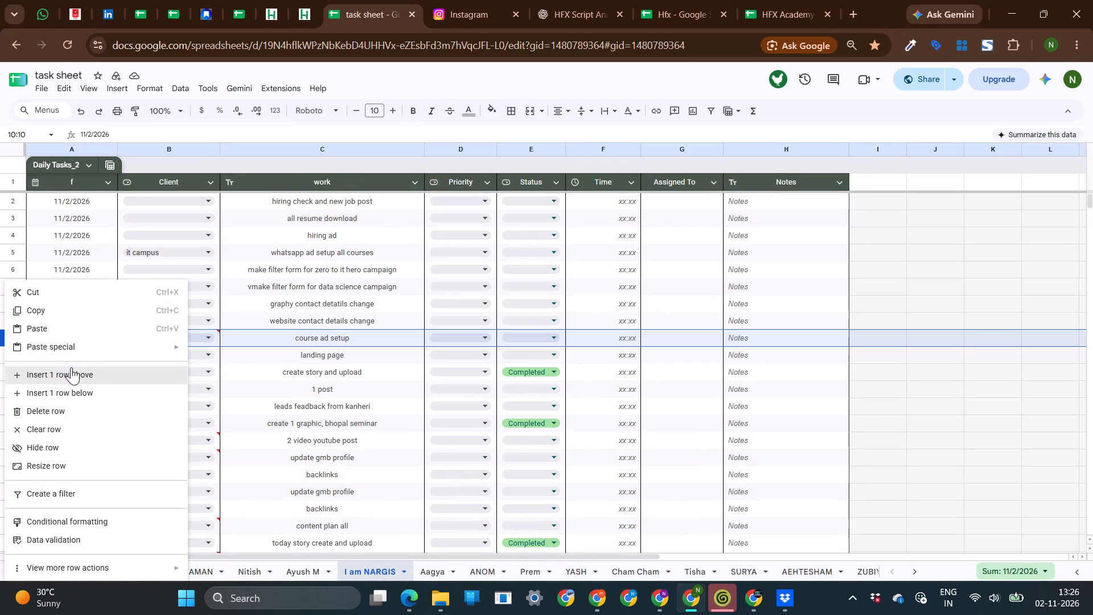
pyautogui.click(67, 363)
pyautogui.click(68, 366)
pyautogui.click(70, 371)
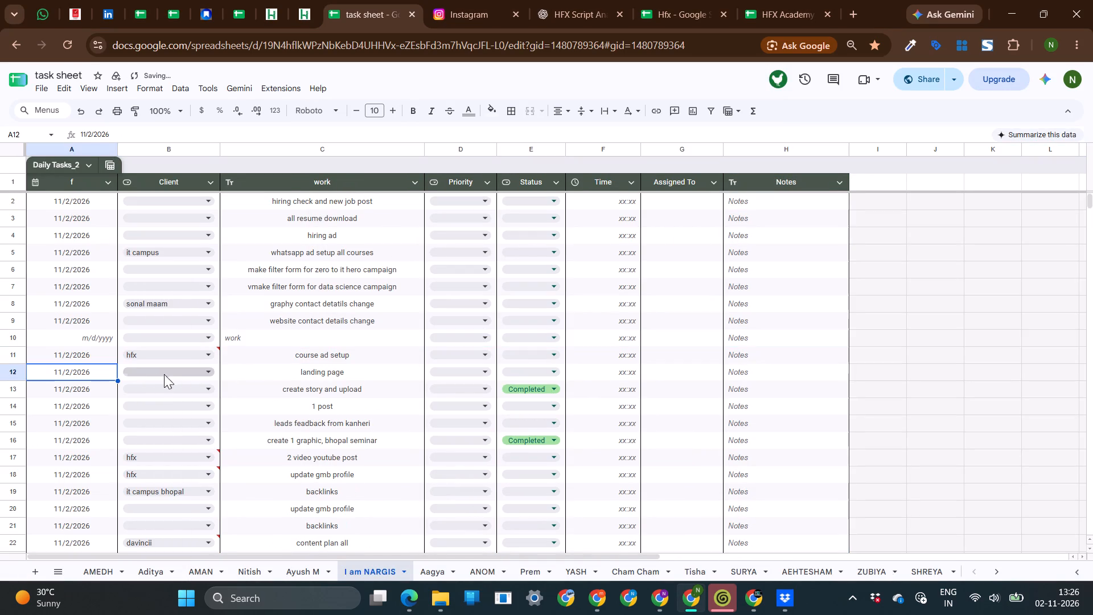
pyautogui.click(287, 339)
pyautogui.write('landing page link change')
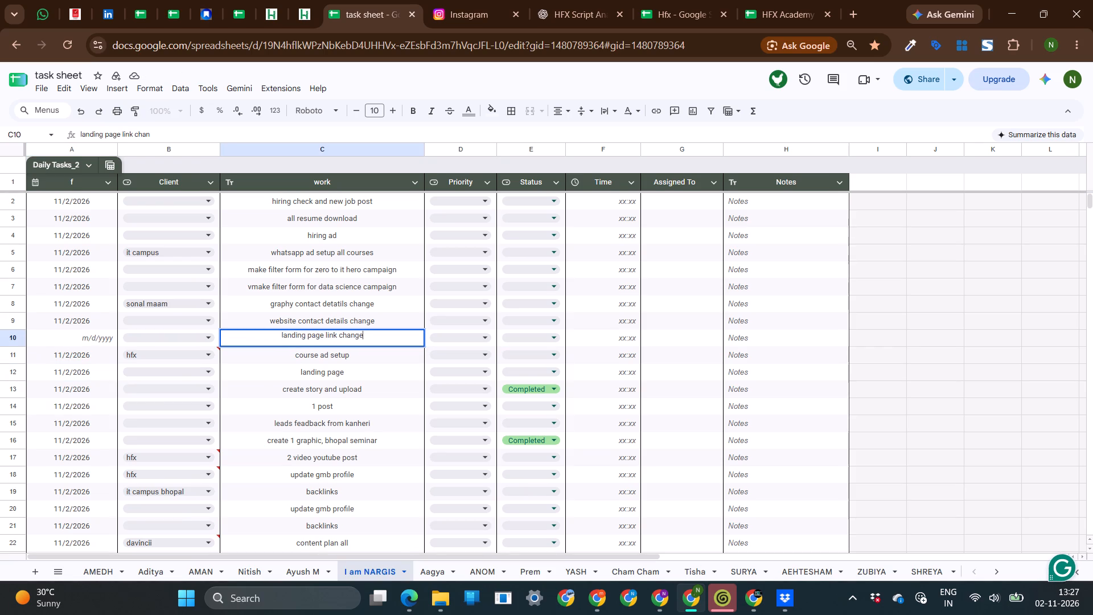
pyautogui.press('space')
# Check the HFX Academy Leads and Hfx spreadsheets, and return to the HFX snipers campaigns list in Ads Manager.
pyautogui.click(762, 2)
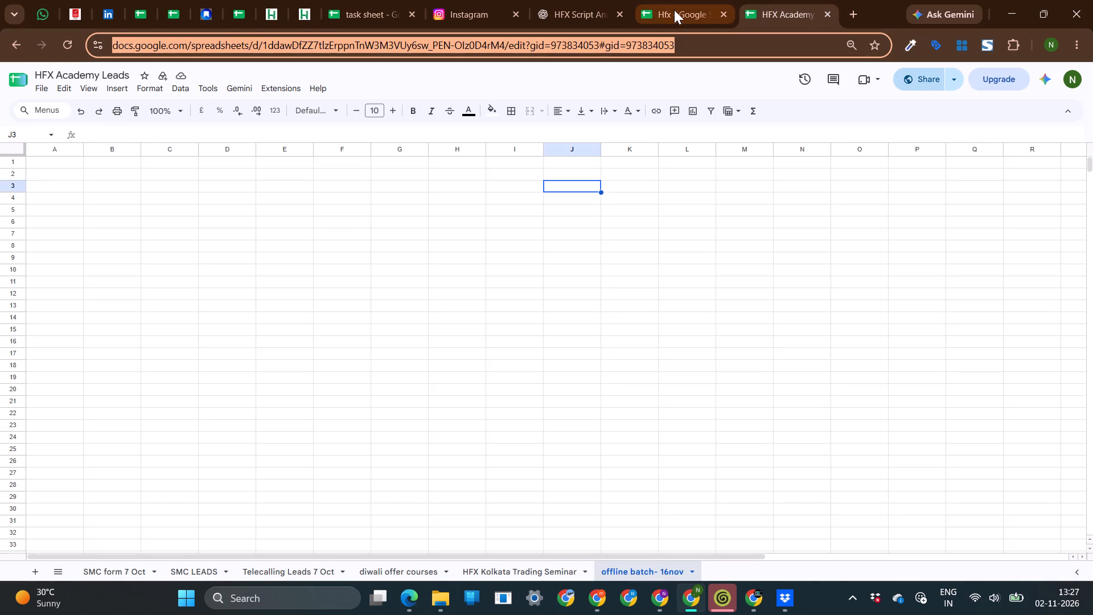
pyautogui.click(664, 5)
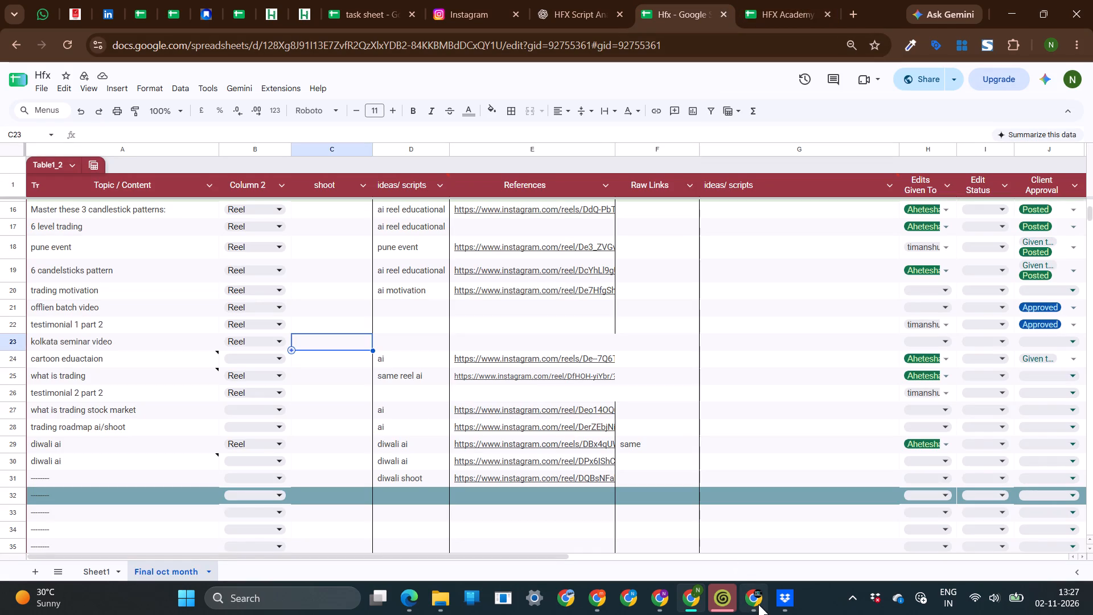
pyautogui.click(756, 604)
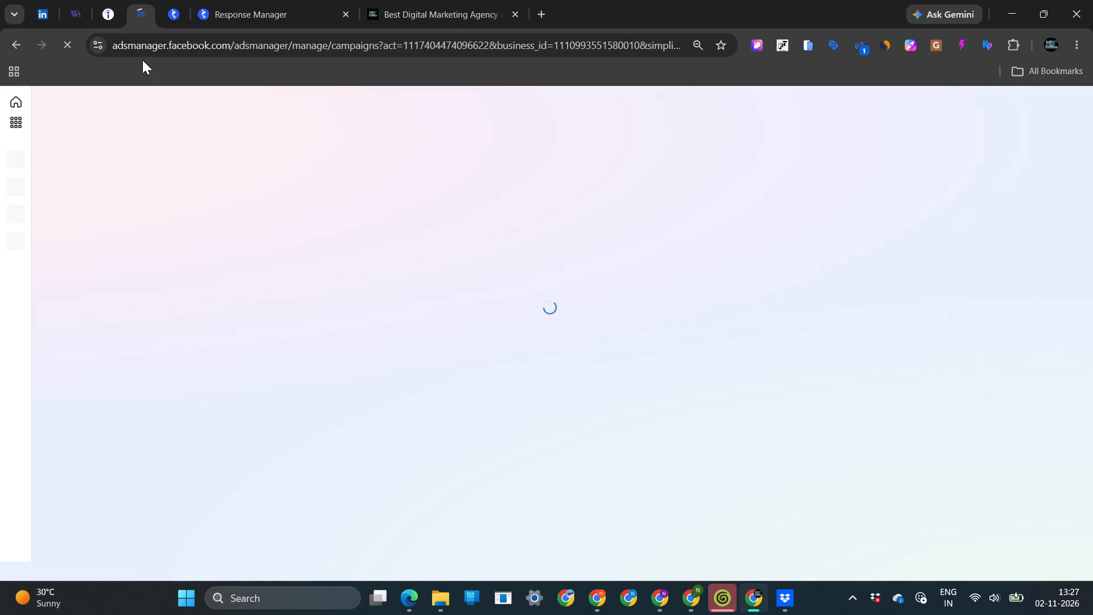
pyautogui.click(435, 2)
pyautogui.click(140, 2)
pyautogui.click(692, 604)
pyautogui.click(692, 604)
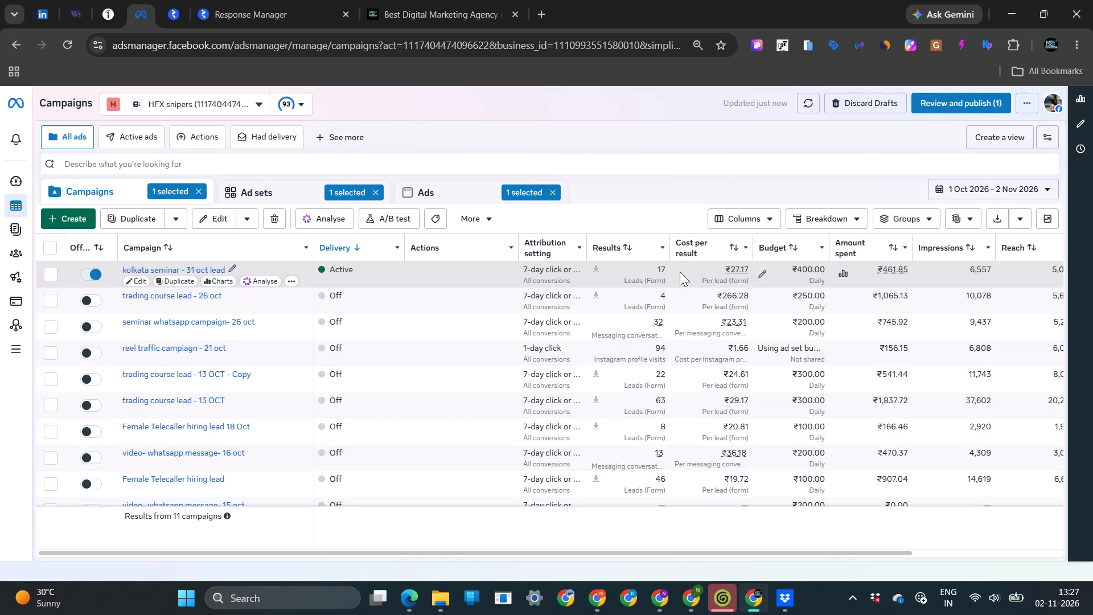
# Clear the existing ad, ad set and campaign selections in the HFX snipers account.
pyautogui.click(559, 198)
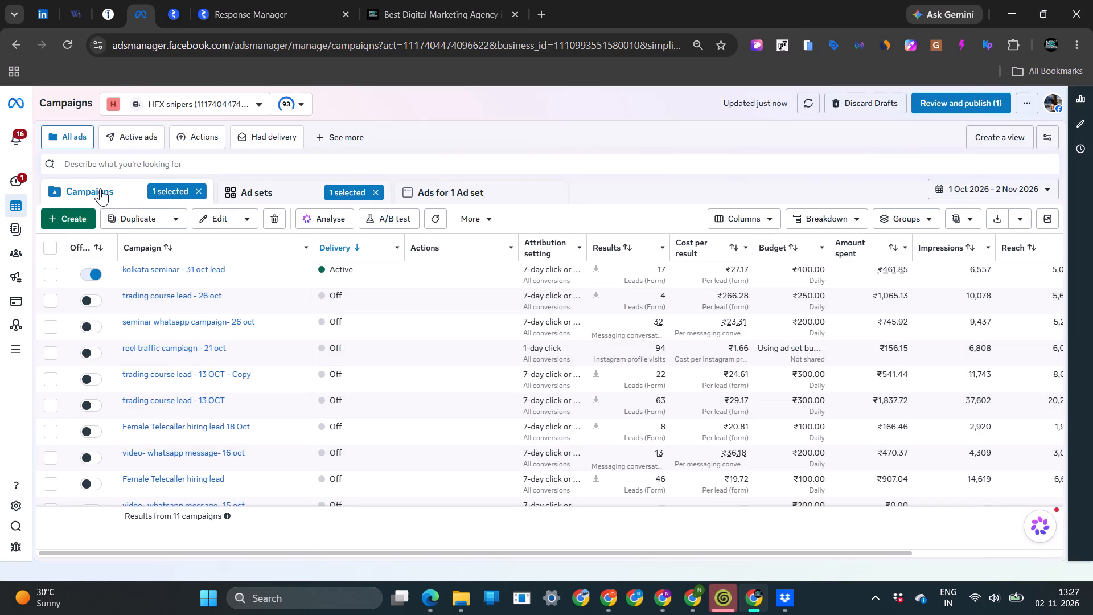
pyautogui.click(100, 188)
pyautogui.click(372, 194)
pyautogui.click(194, 190)
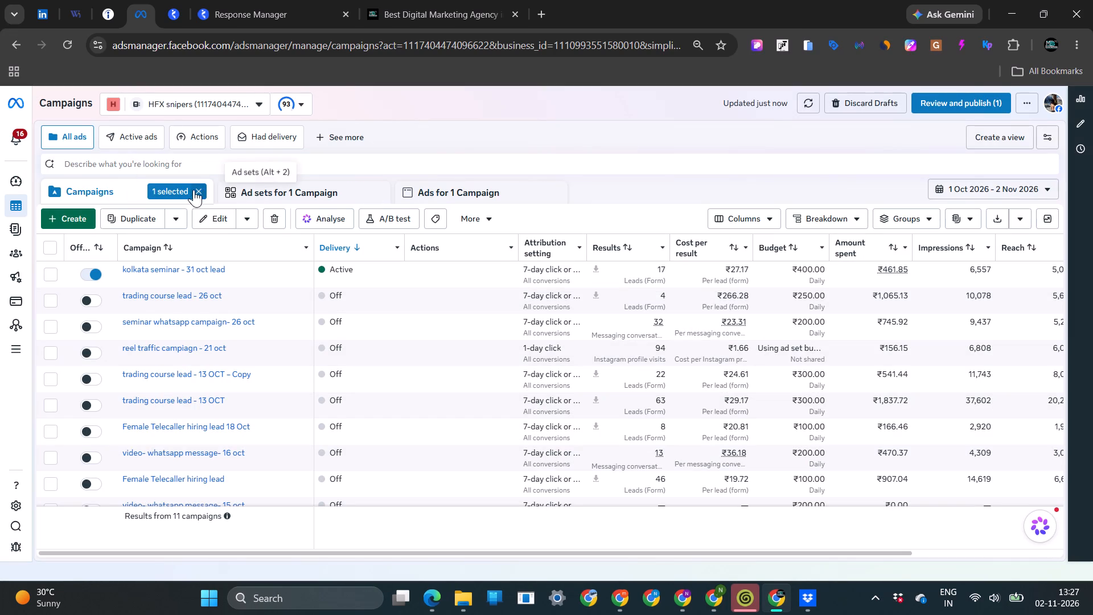
pyautogui.click(161, 196)
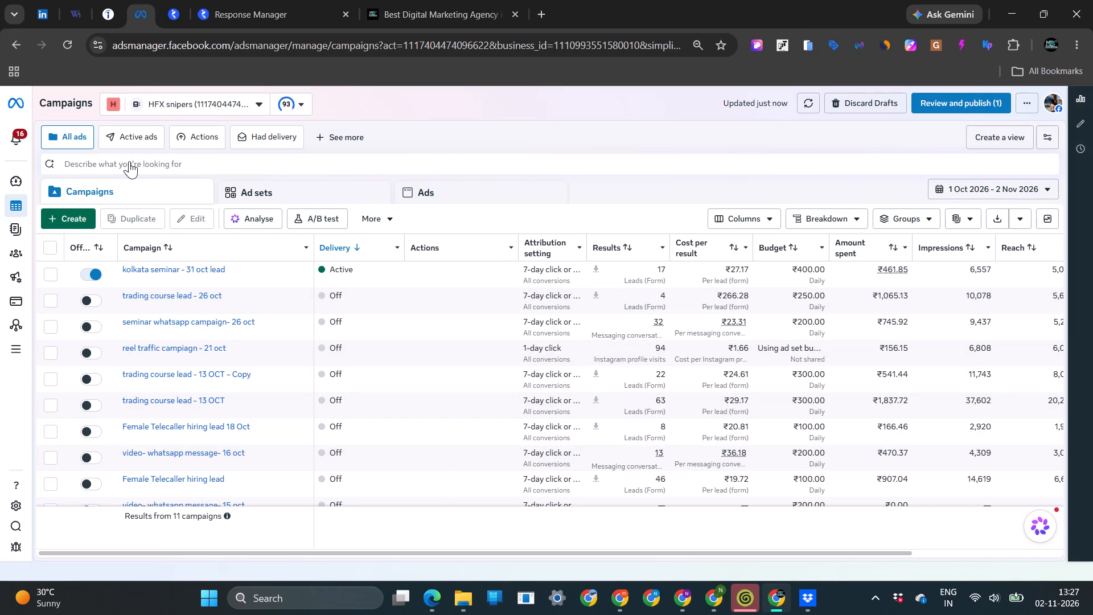
# Search for "offline" and filter the campaigns list to "offline batch- 16 nov- leads - 2 nov - video".
pyautogui.click(129, 161)
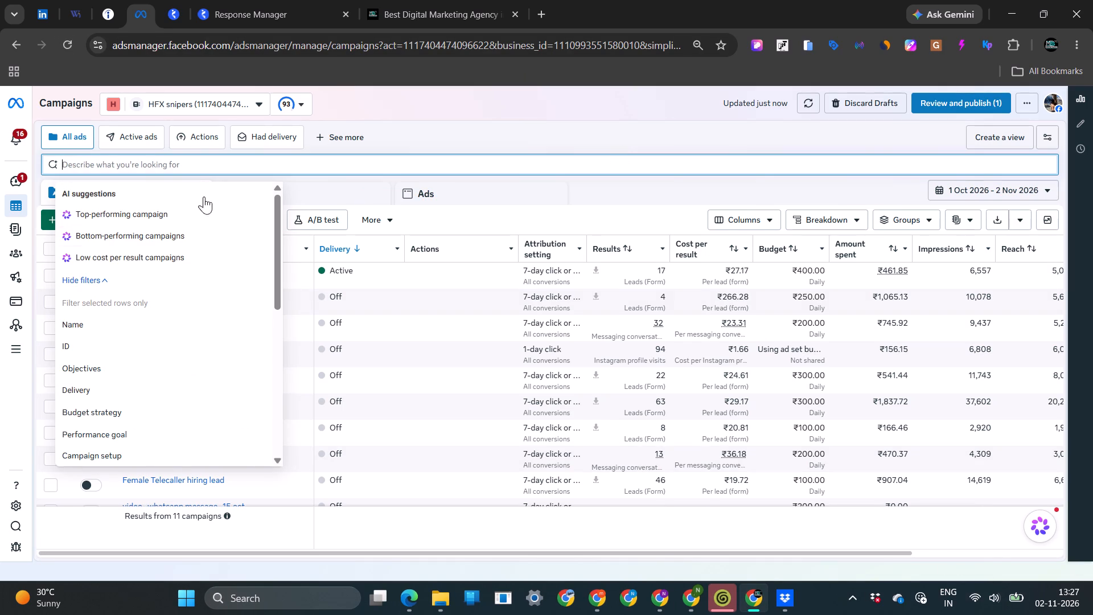
pyautogui.write('offline')
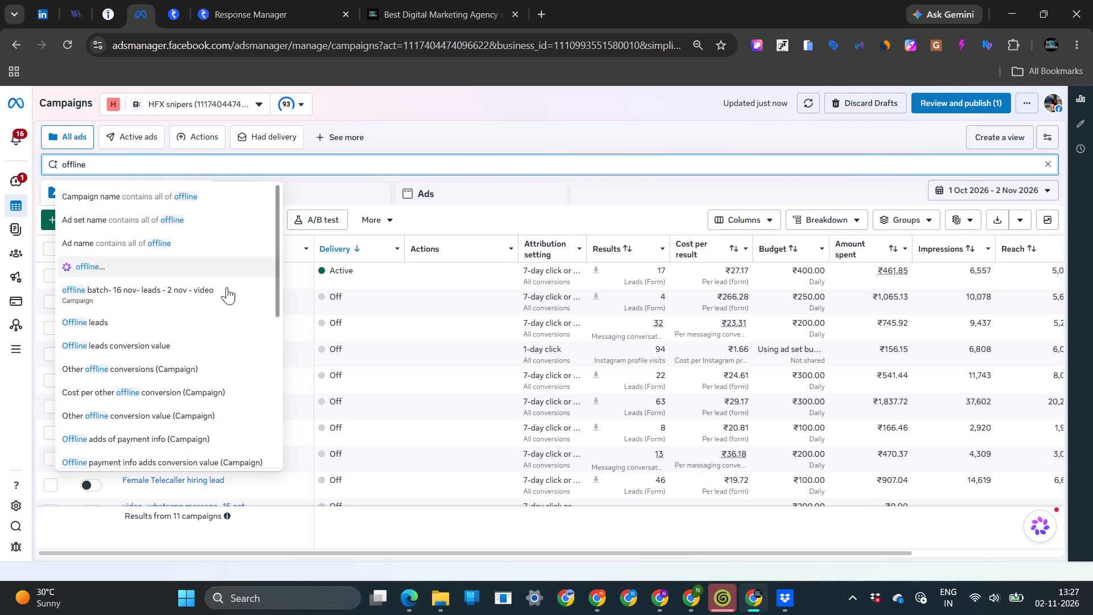
pyautogui.click(207, 294)
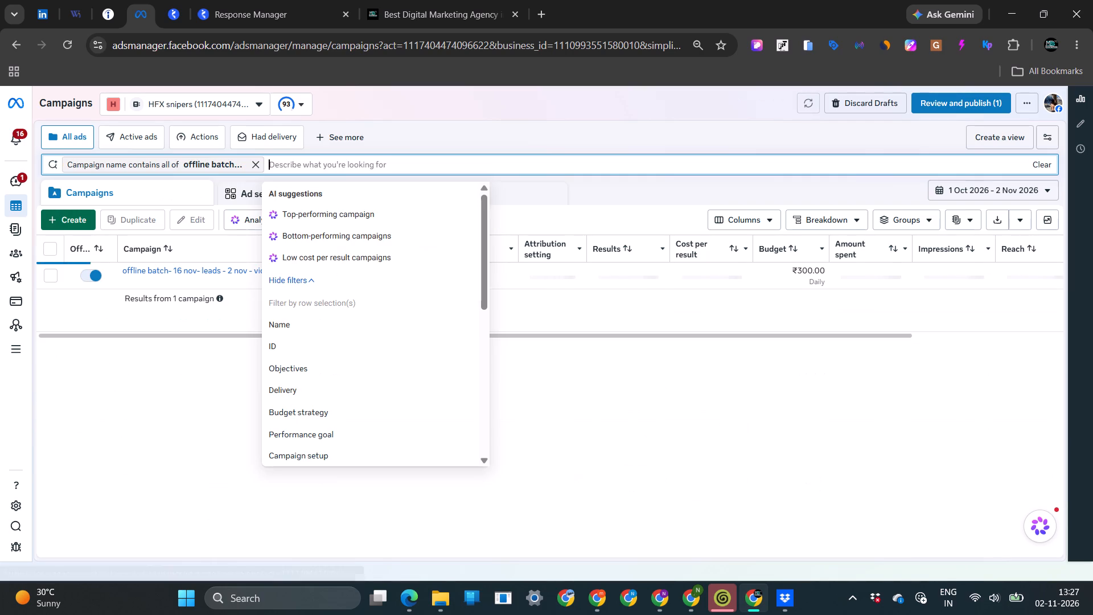
pyautogui.click(546, 441)
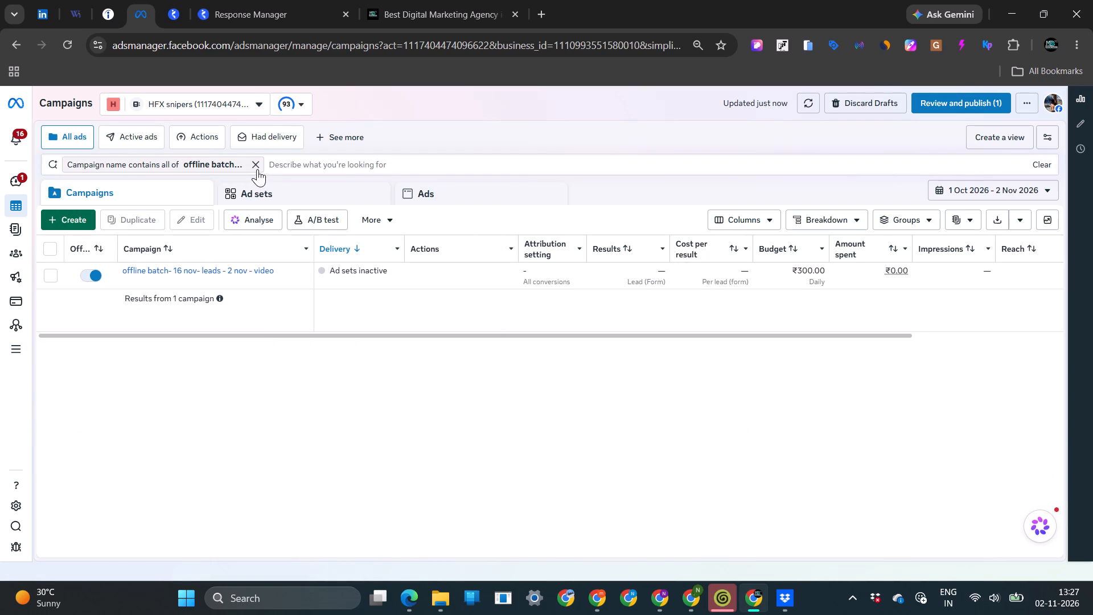
# Open the New Leads ad of the filtered offline batch campaign and review its setup, destination, creative and tracking settings.
pyautogui.click(138, 280)
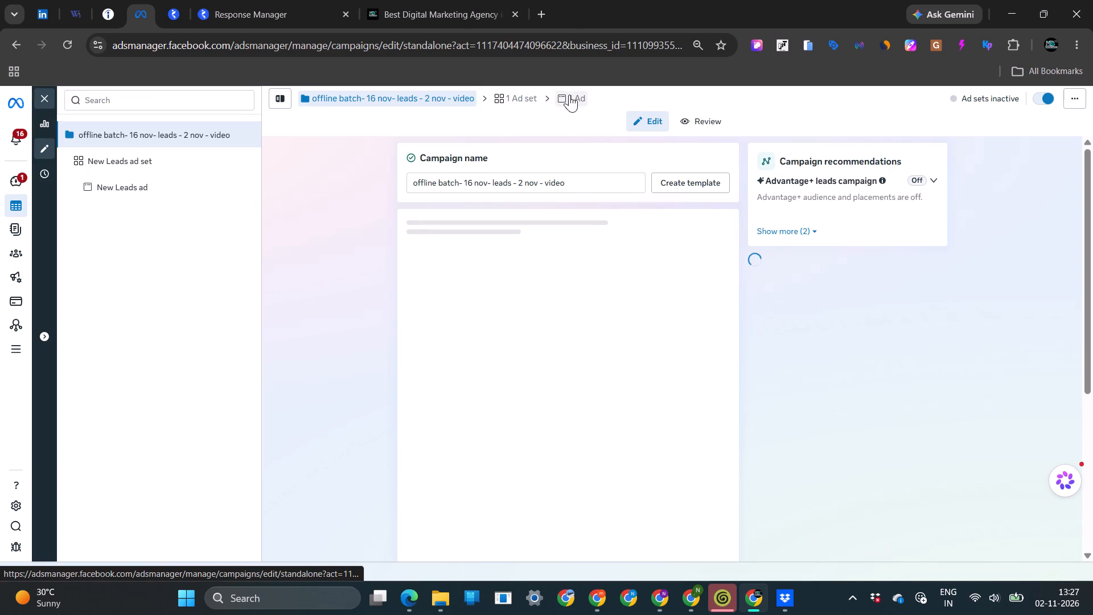
pyautogui.click(569, 95)
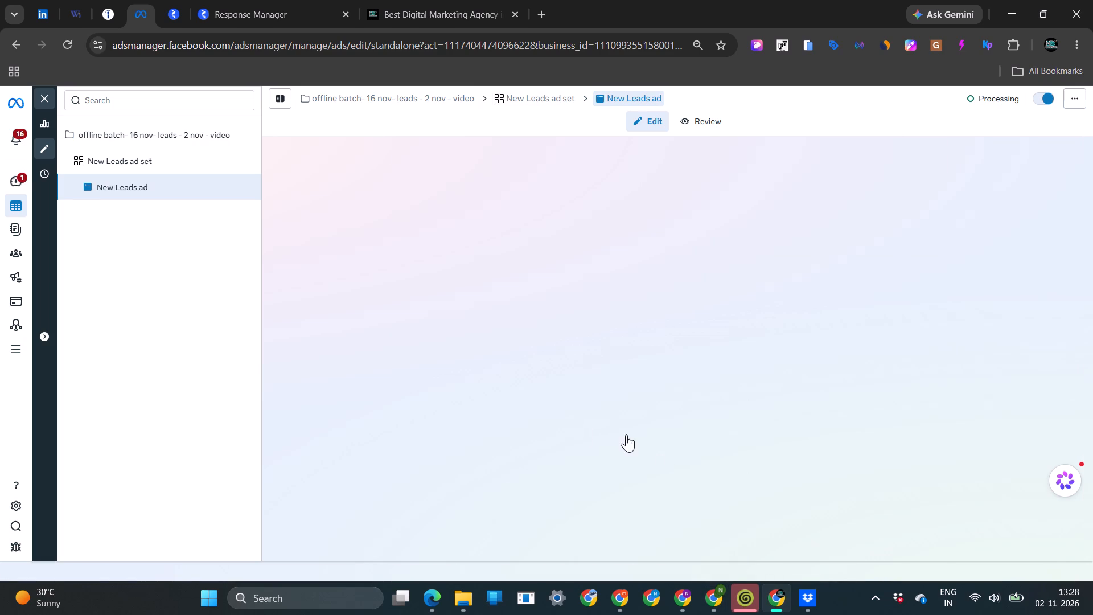
pyautogui.scroll(-3, 396, 346)
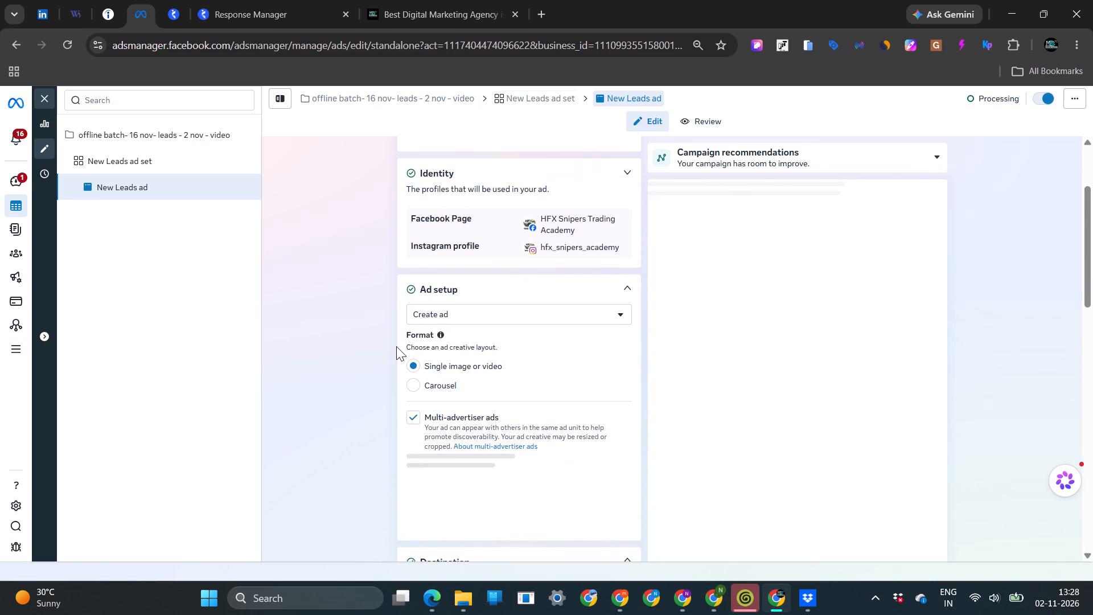
pyautogui.scroll(-4, 396, 346)
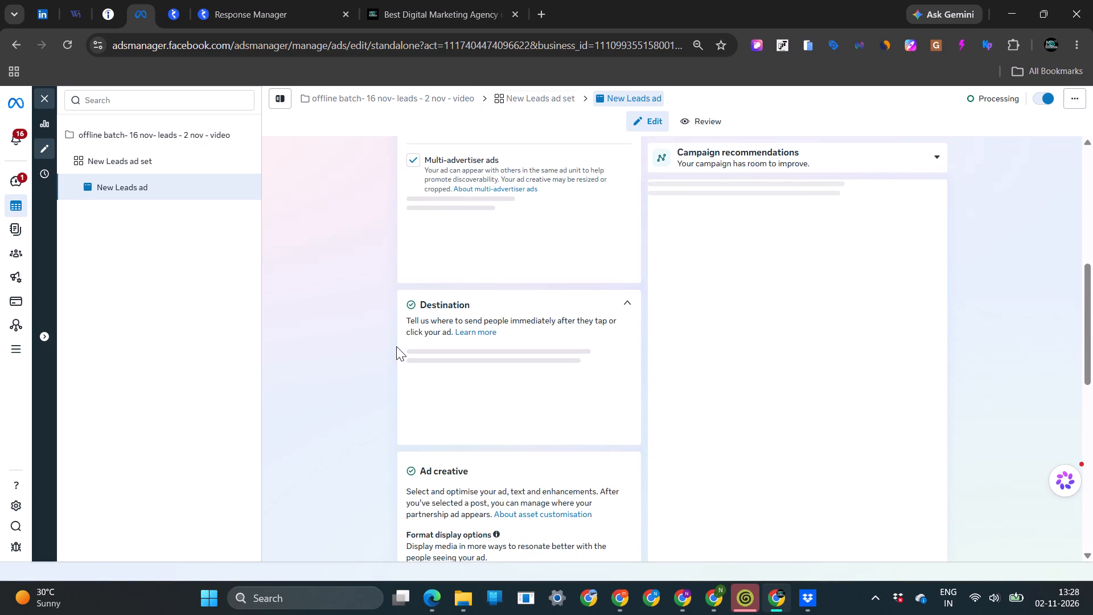
pyautogui.scroll(-1, 396, 346)
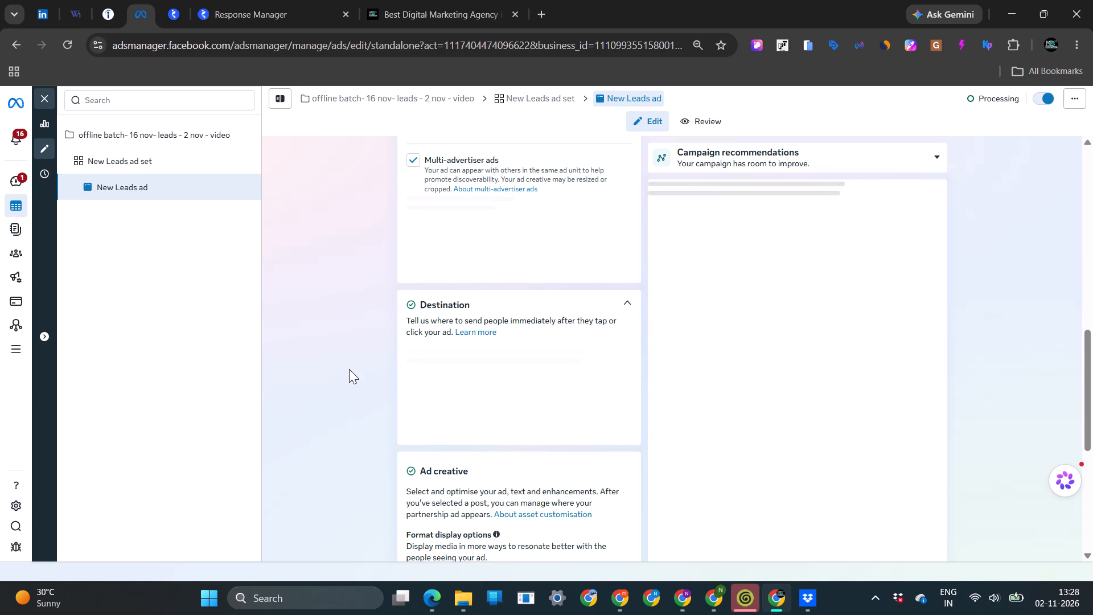
pyautogui.scroll(-4, 349, 369)
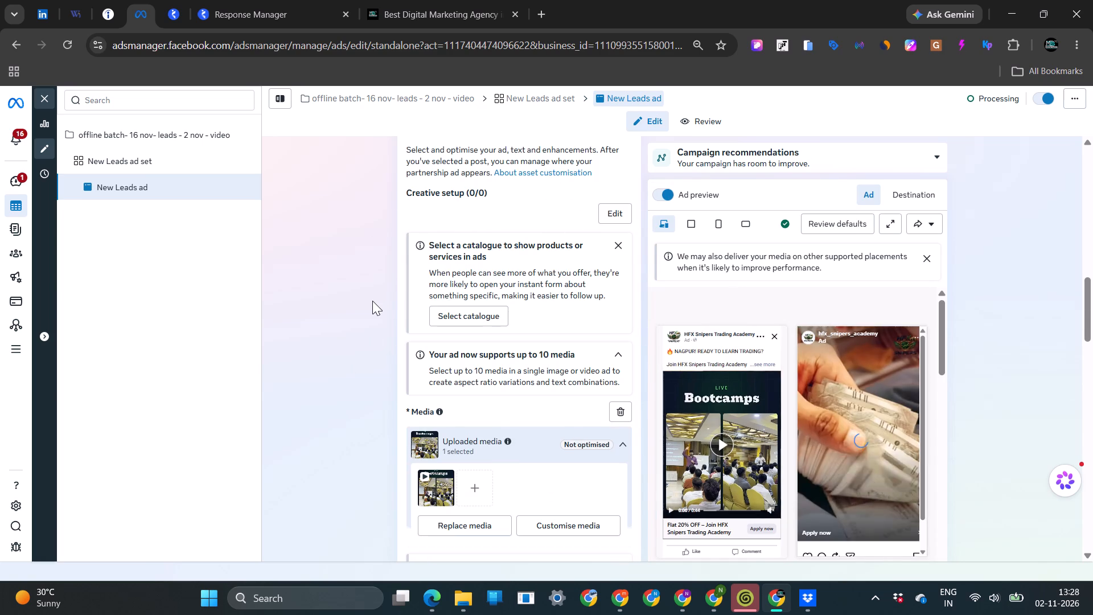
pyautogui.scroll(-1, 372, 301)
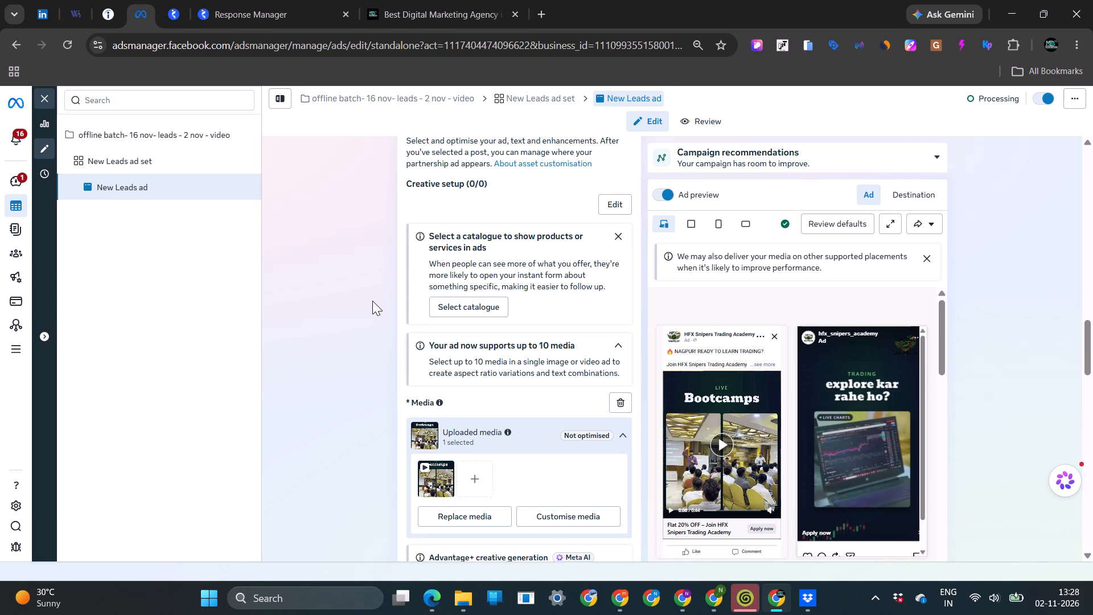
pyautogui.scroll(-1, 372, 301)
pyautogui.click(617, 222)
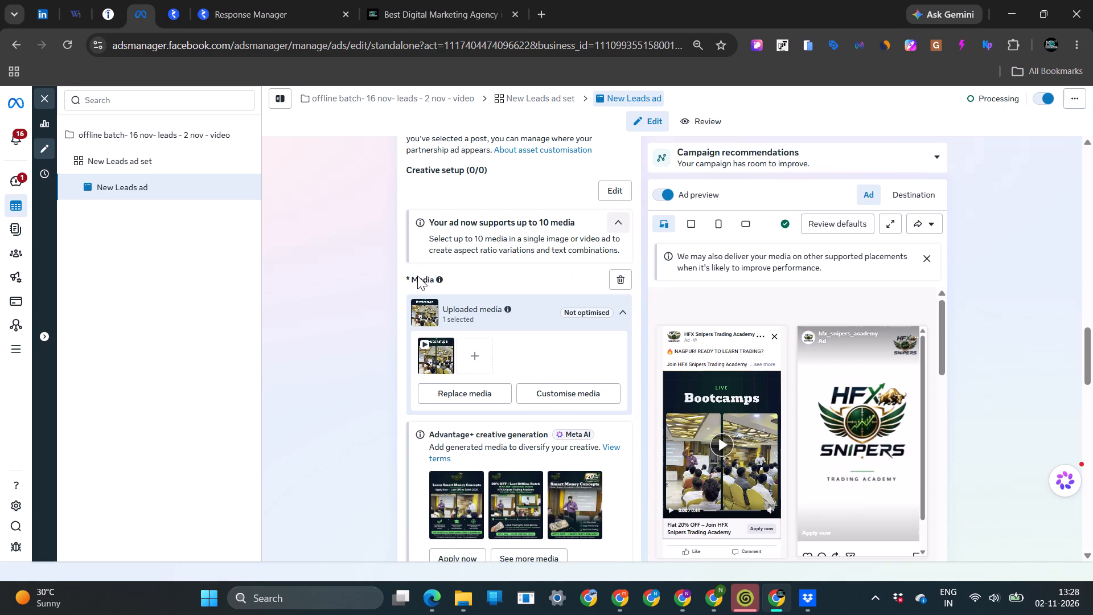
pyautogui.scroll(-7, 387, 307)
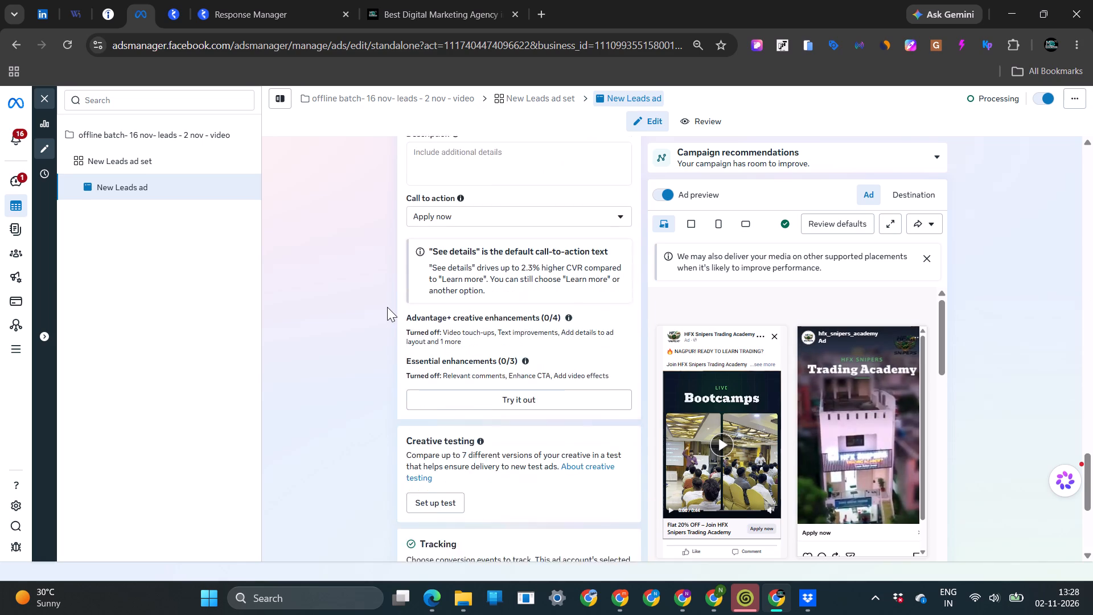
pyautogui.scroll(-5, 387, 307)
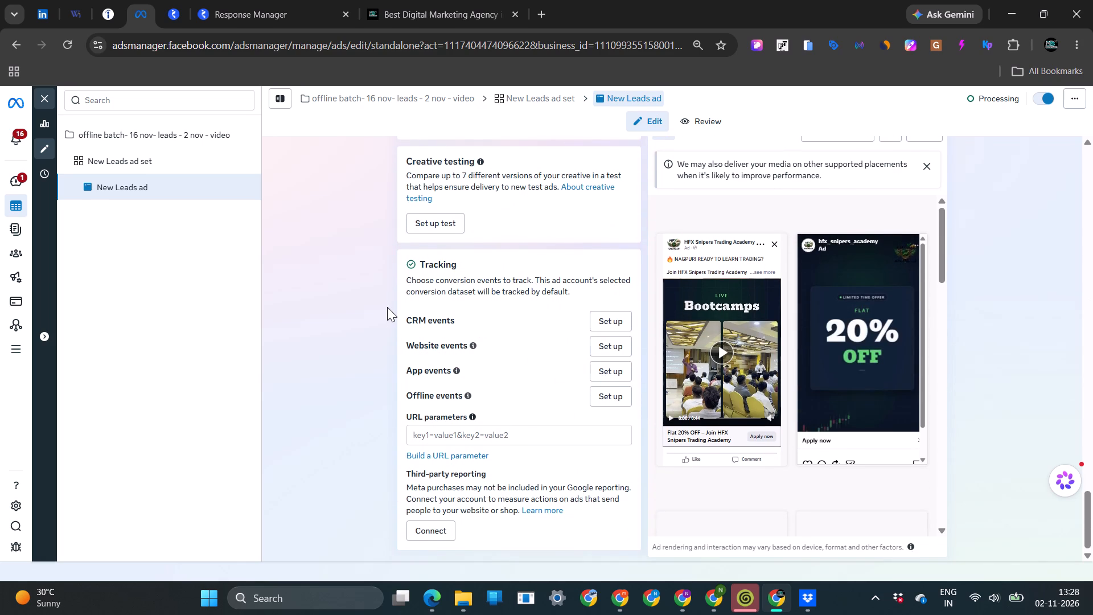
pyautogui.scroll(7, 387, 307)
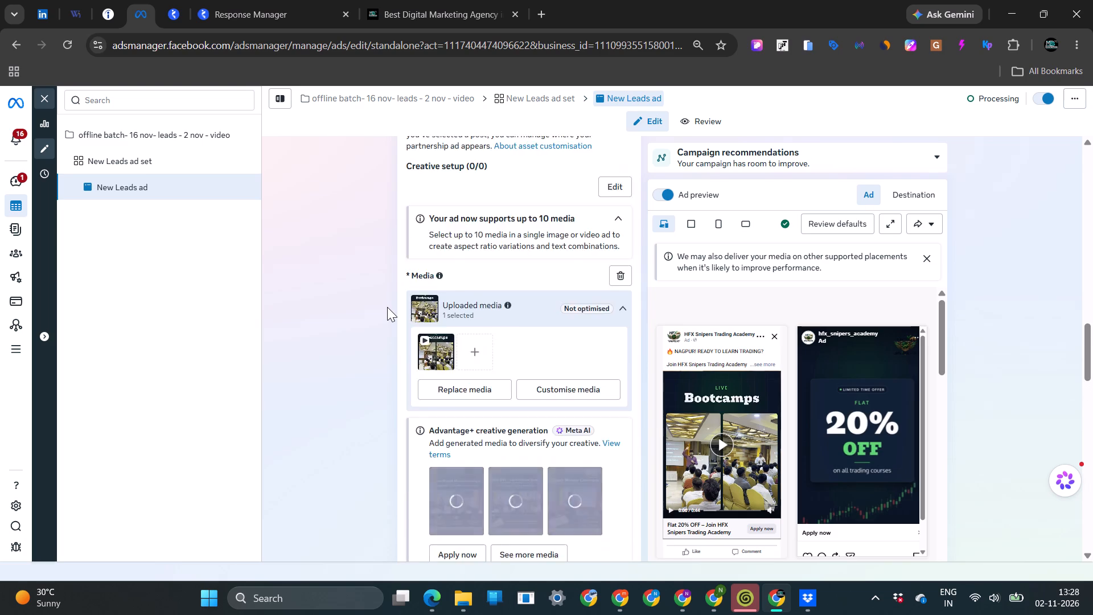
pyautogui.scroll(3, 387, 307)
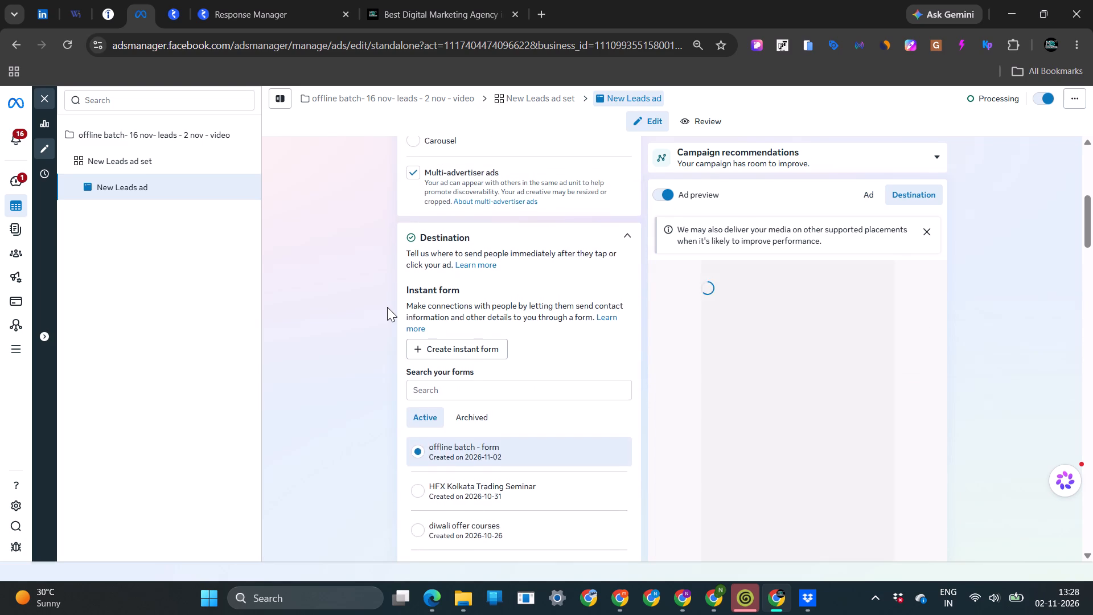
pyautogui.scroll(5, 387, 307)
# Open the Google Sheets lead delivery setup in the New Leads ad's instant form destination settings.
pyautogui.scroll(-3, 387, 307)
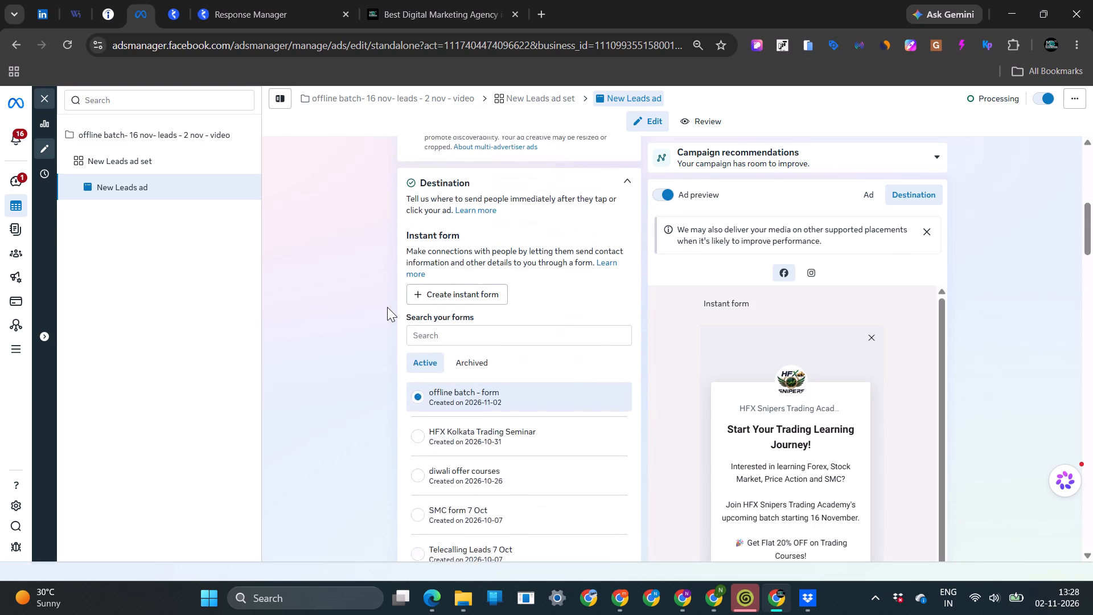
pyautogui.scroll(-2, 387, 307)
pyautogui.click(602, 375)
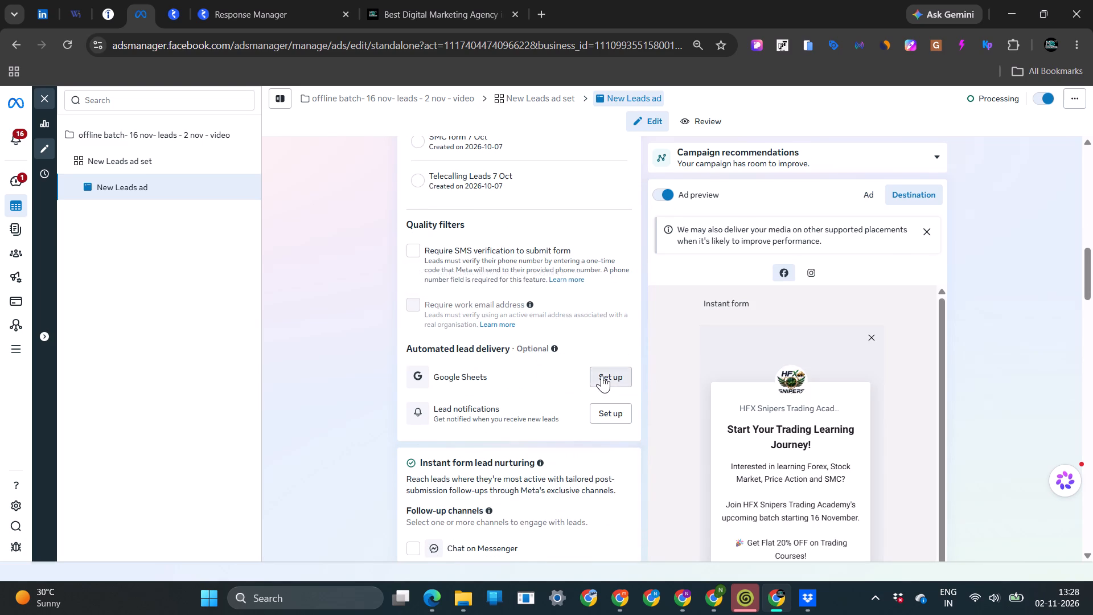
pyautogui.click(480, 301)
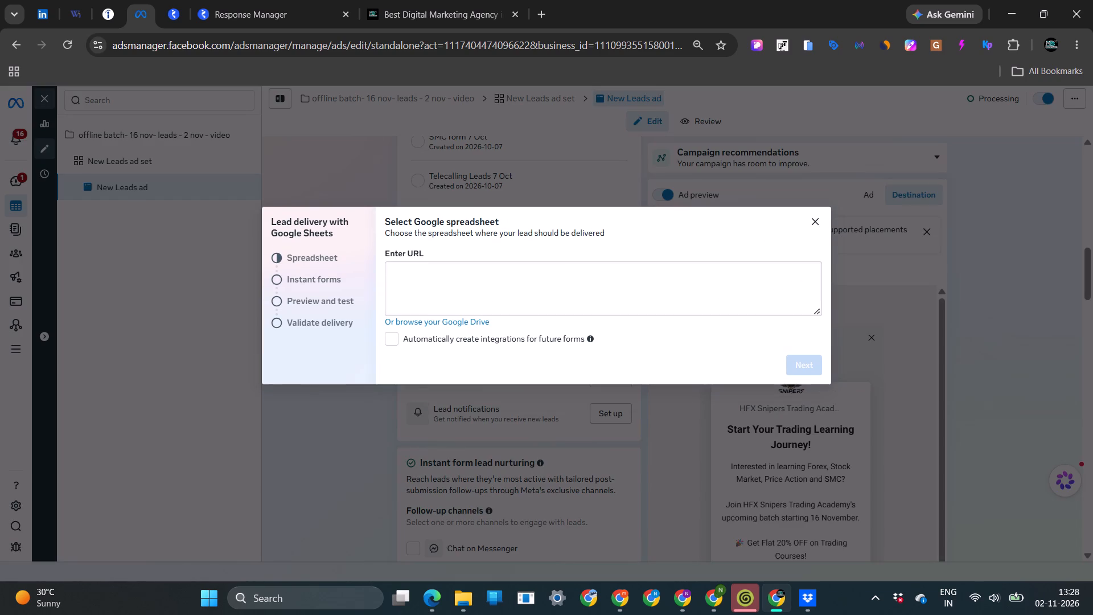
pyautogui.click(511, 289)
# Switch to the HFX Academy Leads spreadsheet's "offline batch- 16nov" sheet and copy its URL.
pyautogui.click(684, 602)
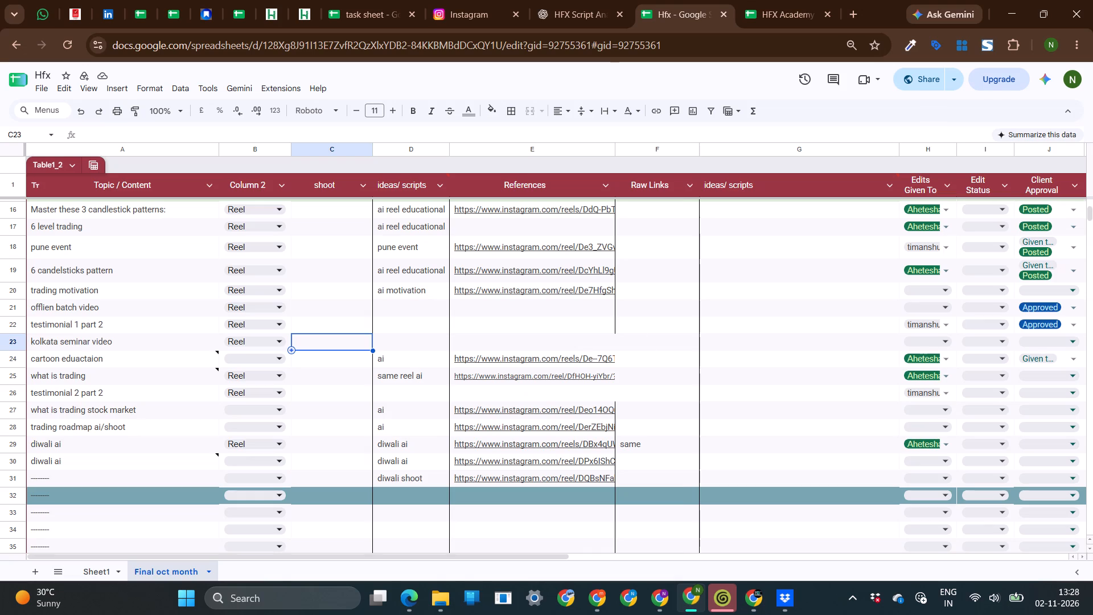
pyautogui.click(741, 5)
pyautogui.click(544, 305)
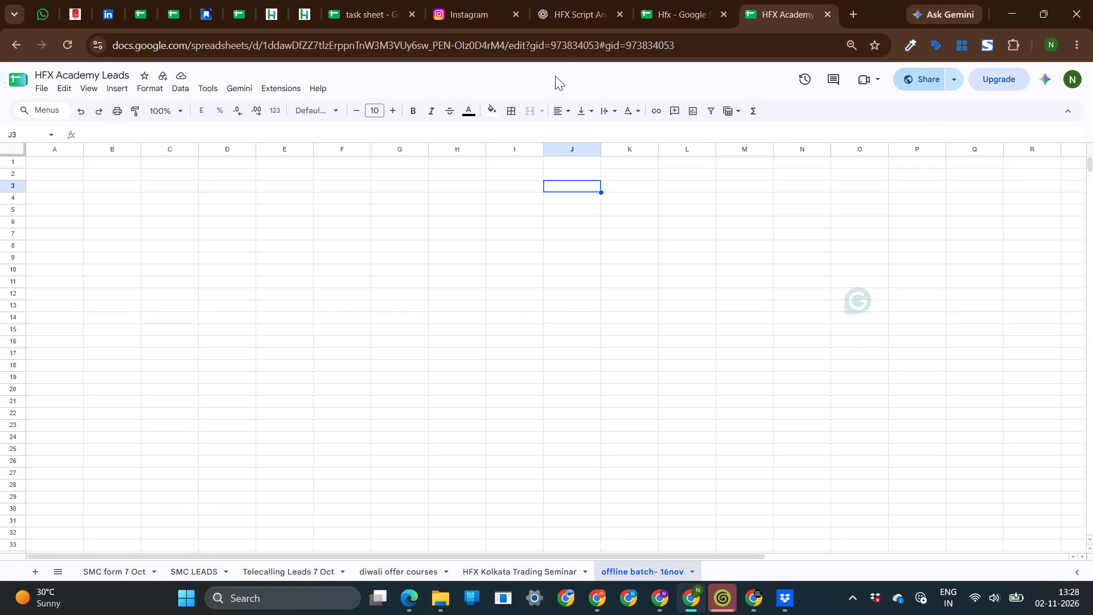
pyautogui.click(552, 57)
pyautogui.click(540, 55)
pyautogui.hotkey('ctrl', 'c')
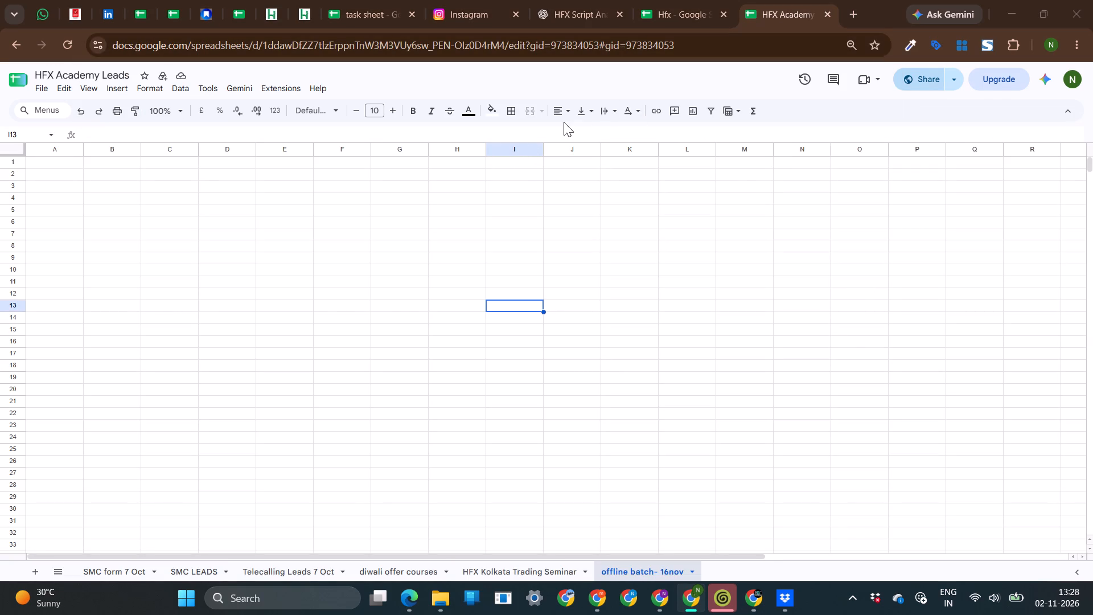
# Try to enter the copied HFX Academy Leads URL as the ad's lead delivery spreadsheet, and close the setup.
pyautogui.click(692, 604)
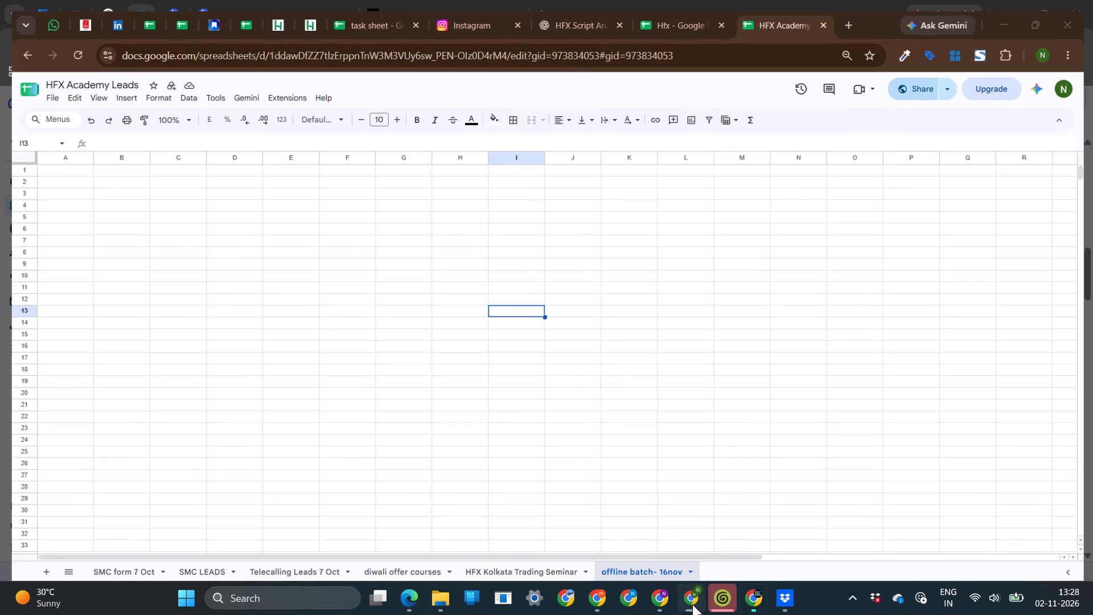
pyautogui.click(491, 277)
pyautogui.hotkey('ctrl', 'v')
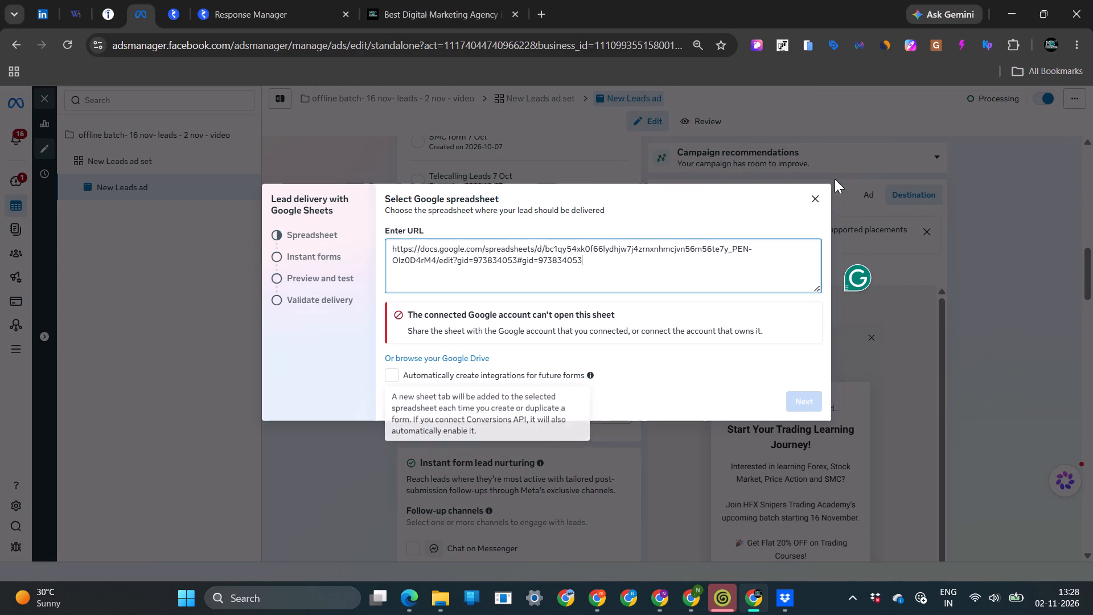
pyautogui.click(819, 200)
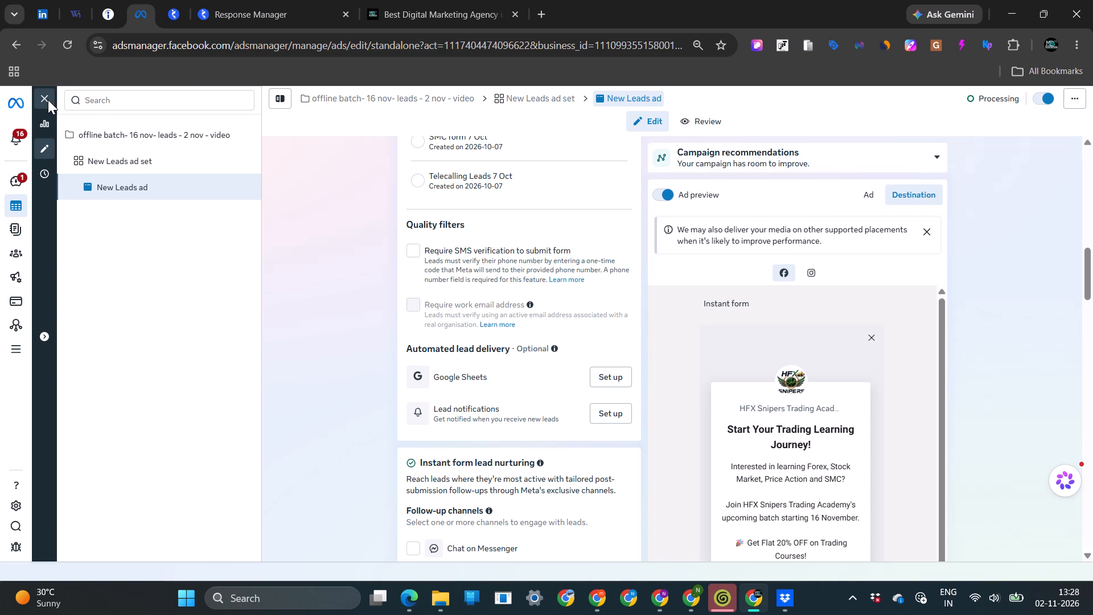
# Close the New Leads ad editor and clear the campaign and ad selections in the HFX snipers account.
pyautogui.click(46, 102)
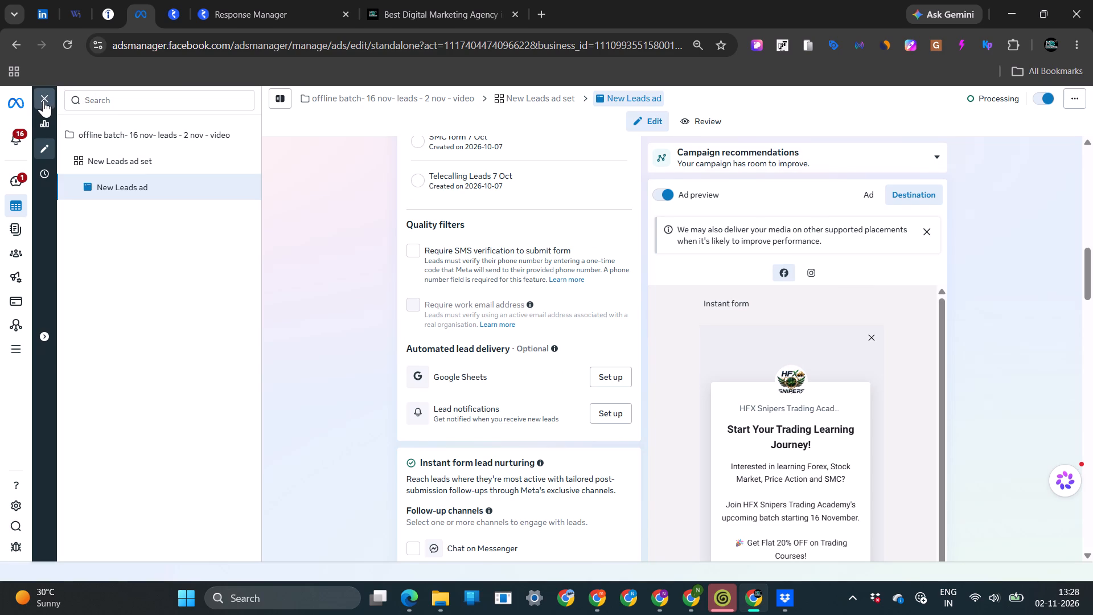
pyautogui.click(43, 98)
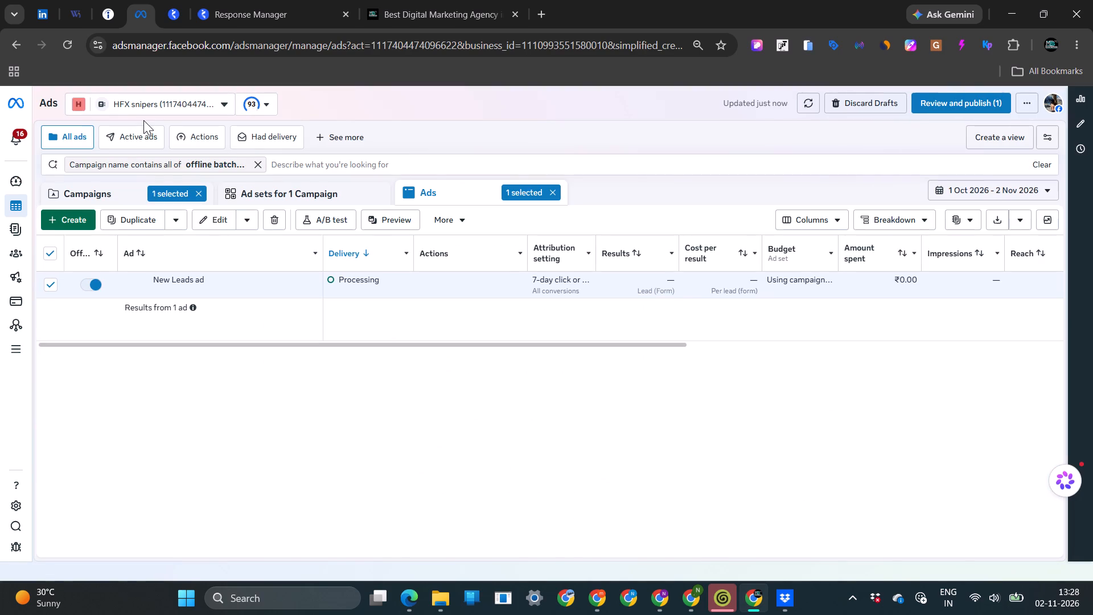
pyautogui.click(202, 197)
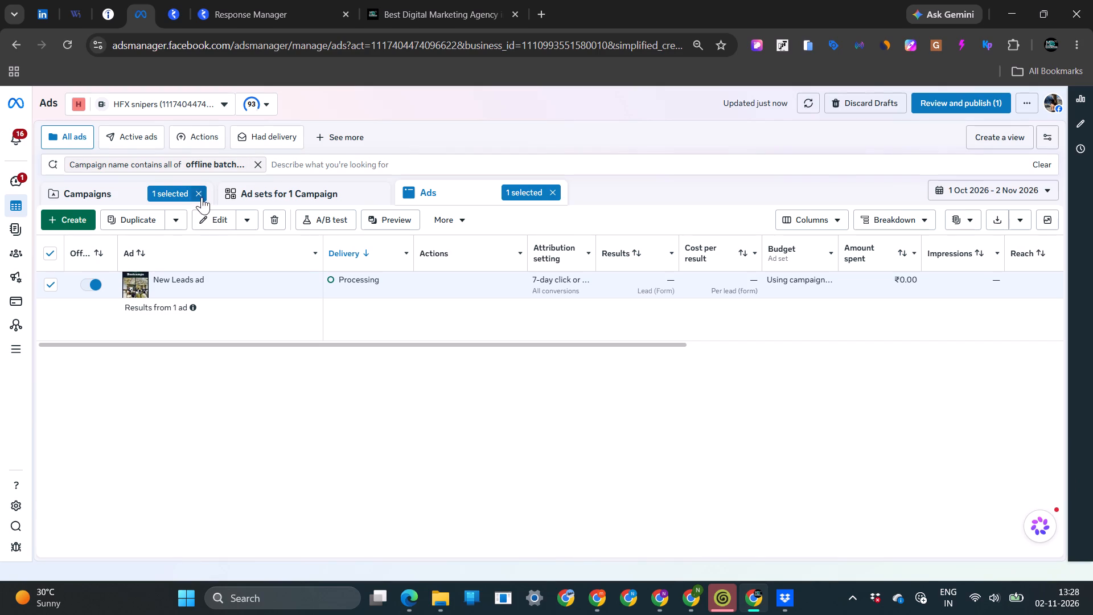
pyautogui.click(552, 192)
# Remove the offline batch filter from the HFX snipers campaigns list and reload the page.
pyautogui.click(147, 190)
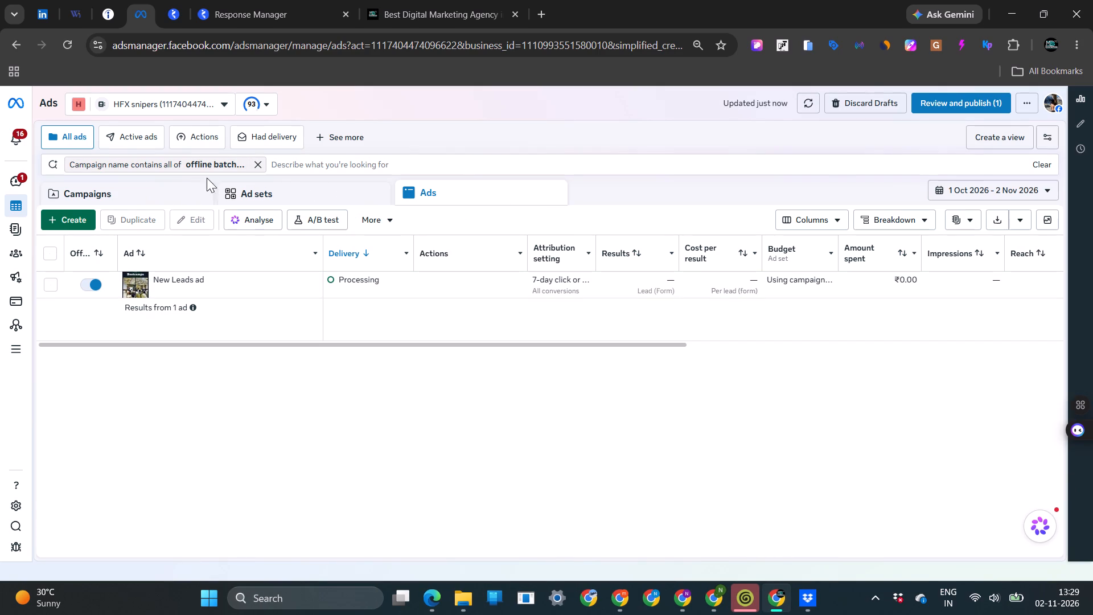
pyautogui.click(252, 170)
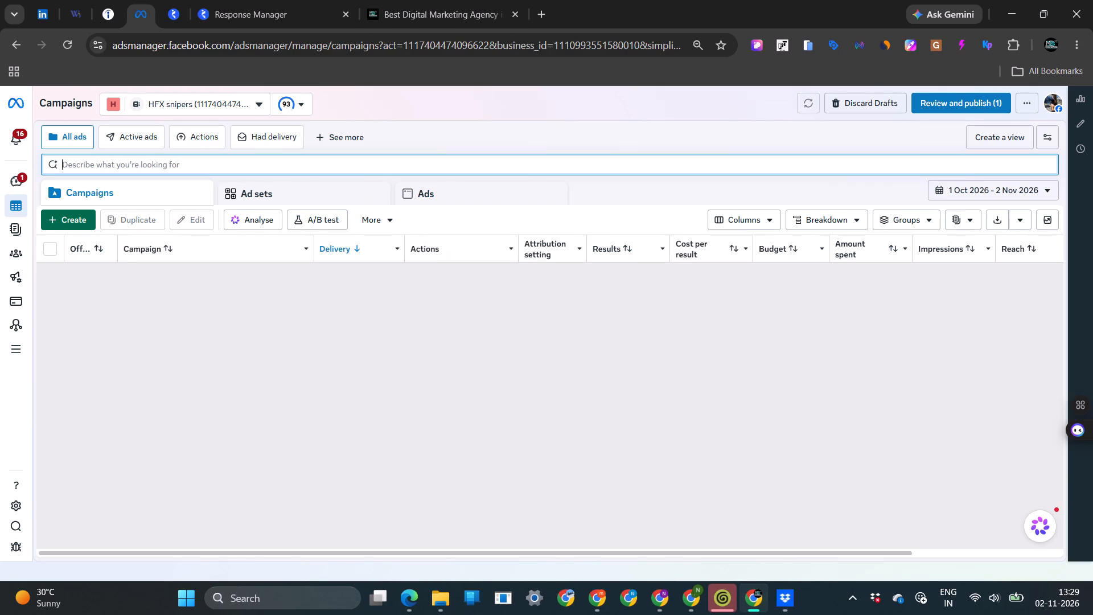
pyautogui.click(60, 47)
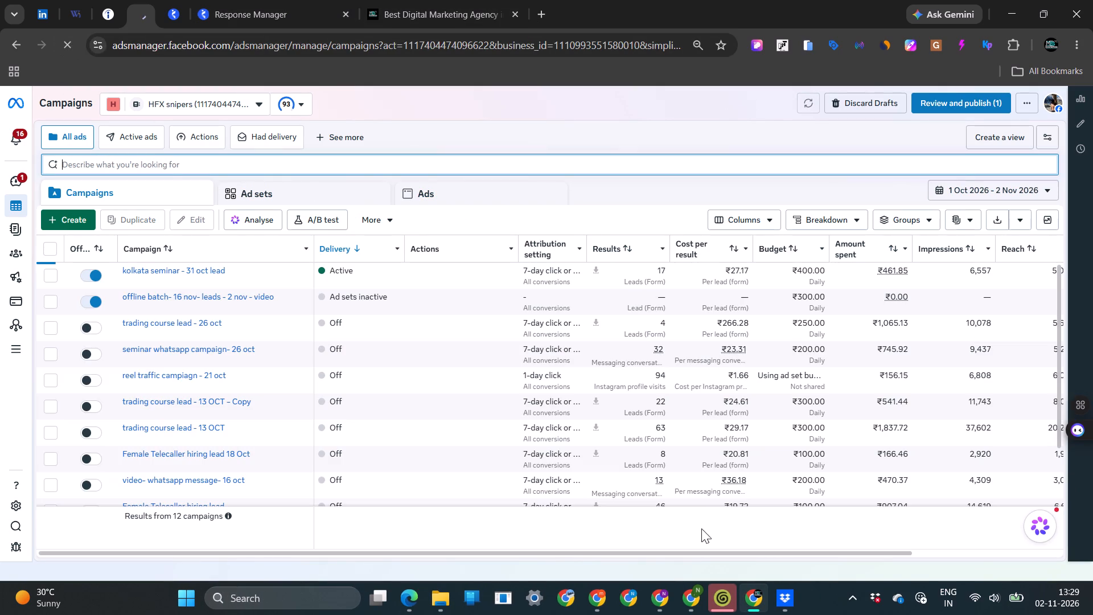
# Postpone the Dropbox notice about the full storage account.
pyautogui.scroll(2, 361, 374)
pyautogui.click(783, 600)
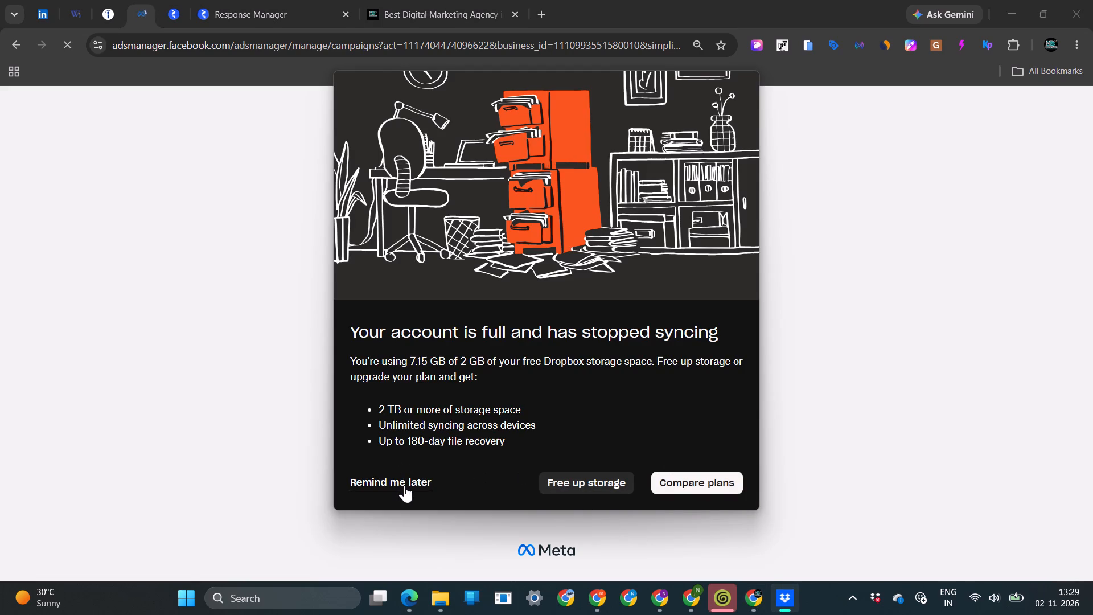
pyautogui.click(404, 485)
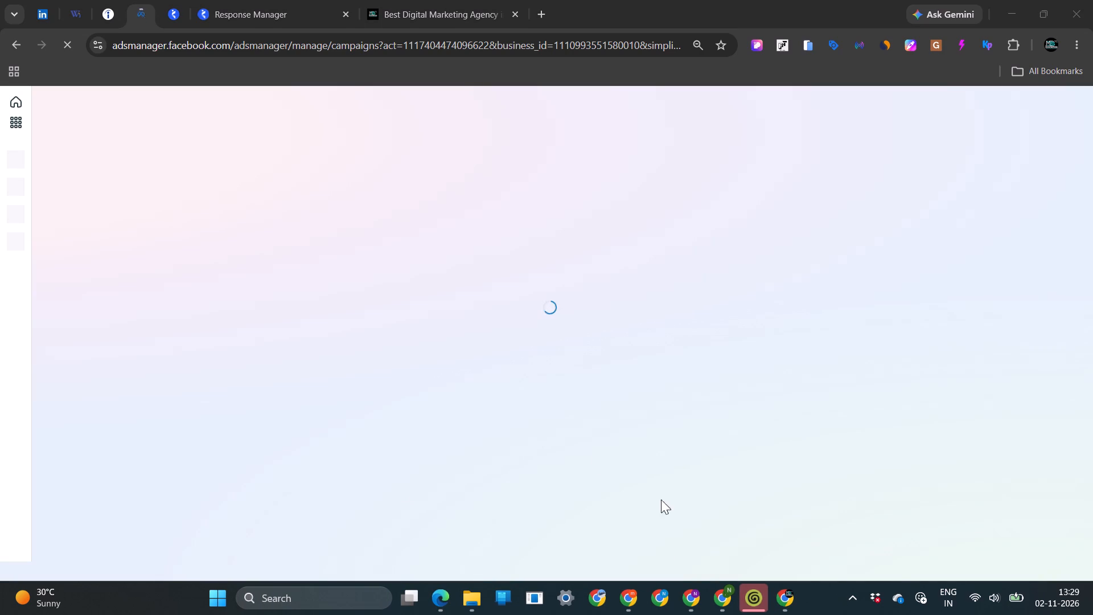
# Switch to the post Engagement - 23 oct campaign's New Engagement ad, start changing its post, and browse the available Instagram posts.
pyautogui.click(617, 604)
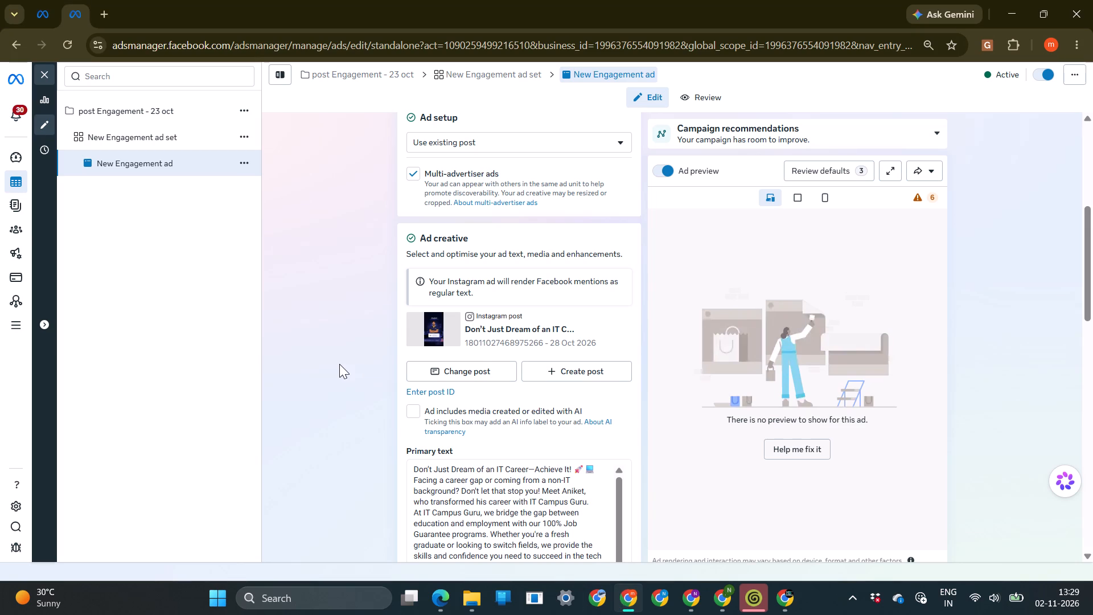
pyautogui.scroll(-3, 339, 364)
pyautogui.scroll(1, 375, 277)
pyautogui.click(461, 220)
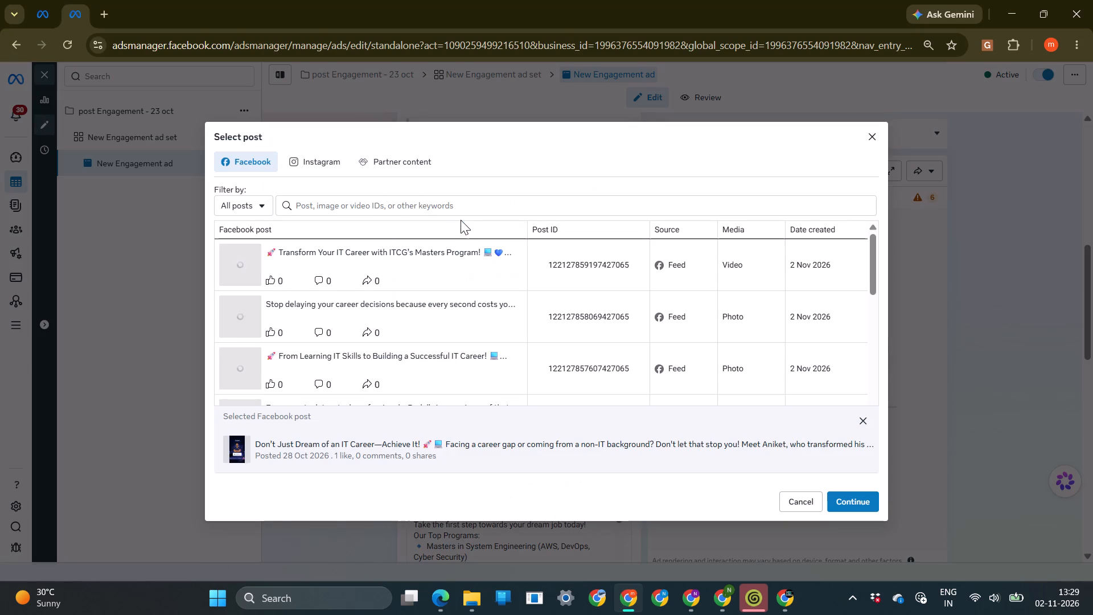
pyautogui.click(323, 163)
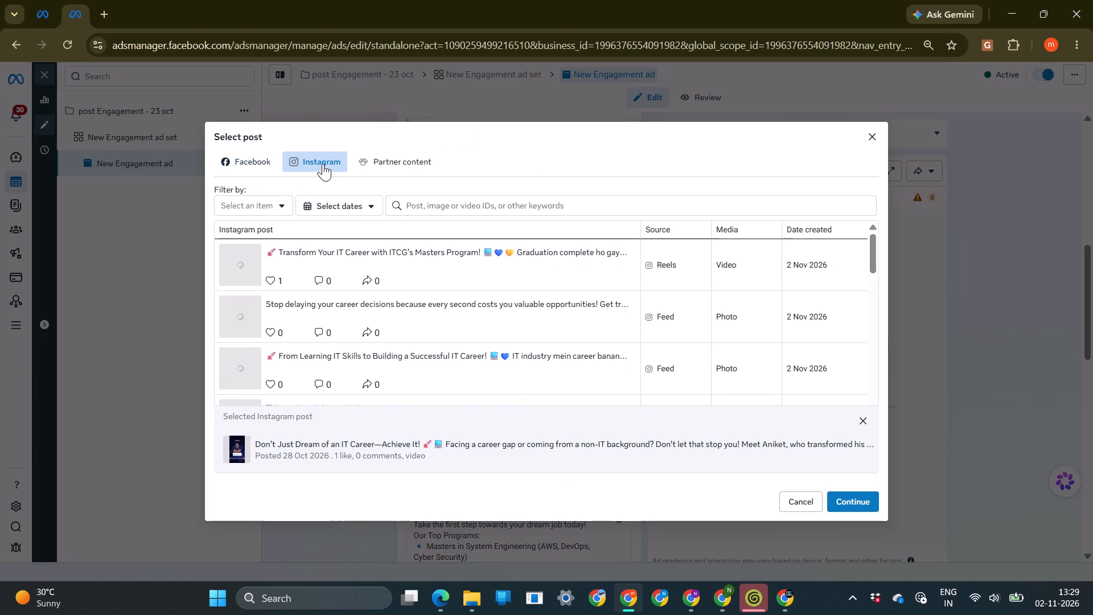
pyautogui.scroll(1, 526, 348)
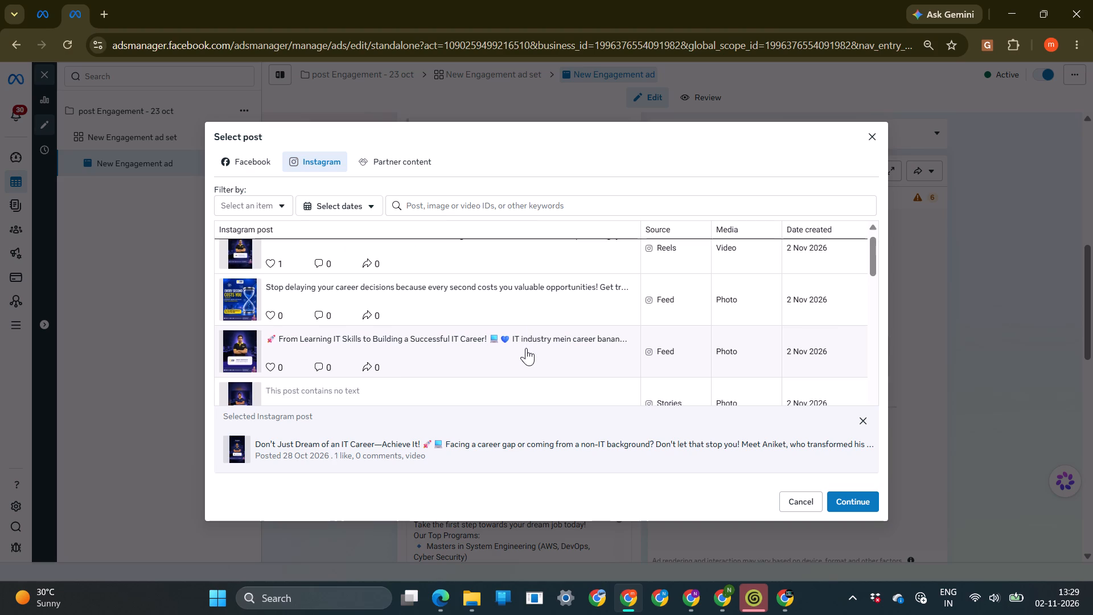
pyautogui.scroll(3, 526, 348)
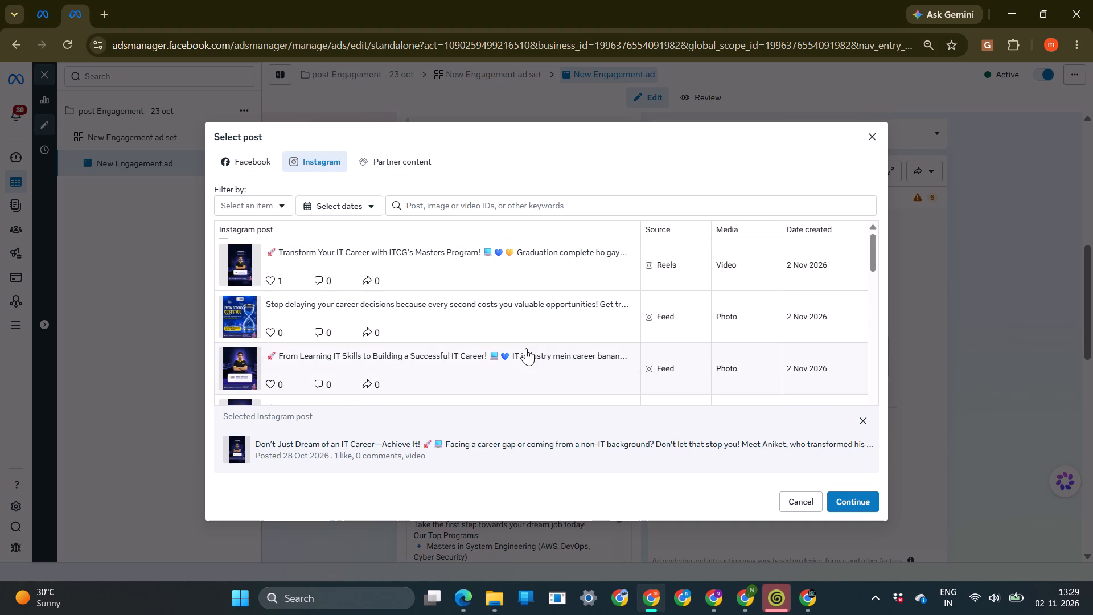
pyautogui.scroll(1, 526, 348)
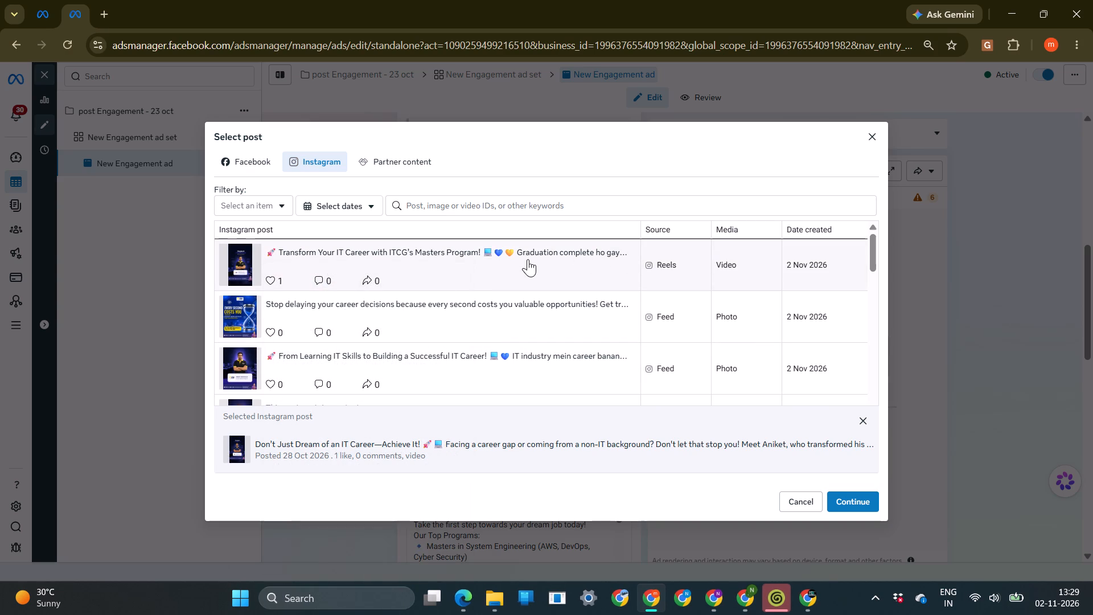
# Switch to the itcampusgurunagpur reels page on Instagram and reload it.
pyautogui.click(738, 598)
pyautogui.click(465, 3)
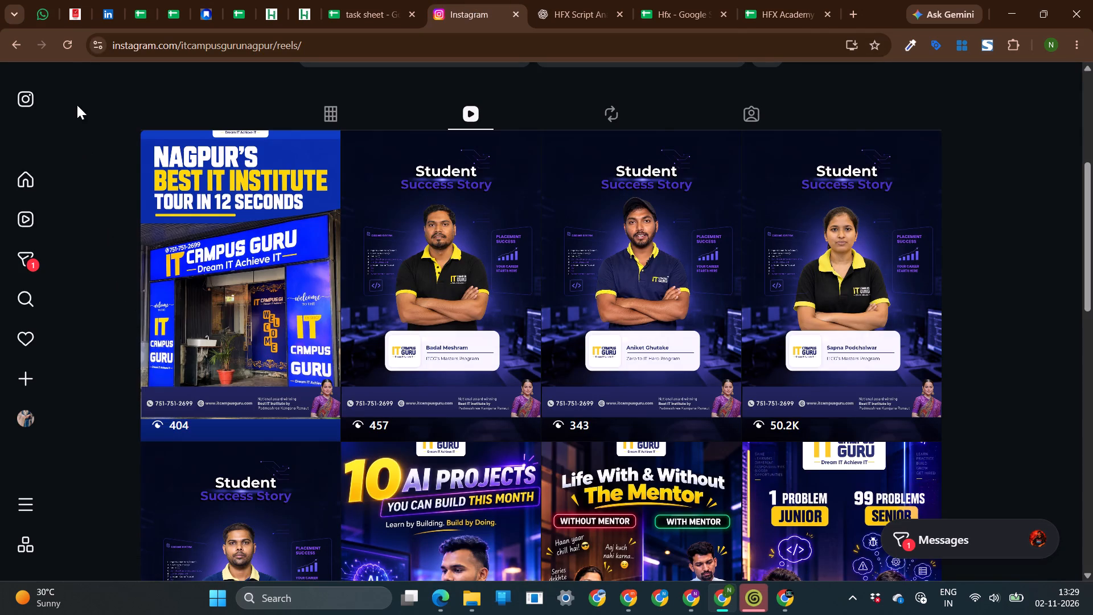
pyautogui.click(66, 42)
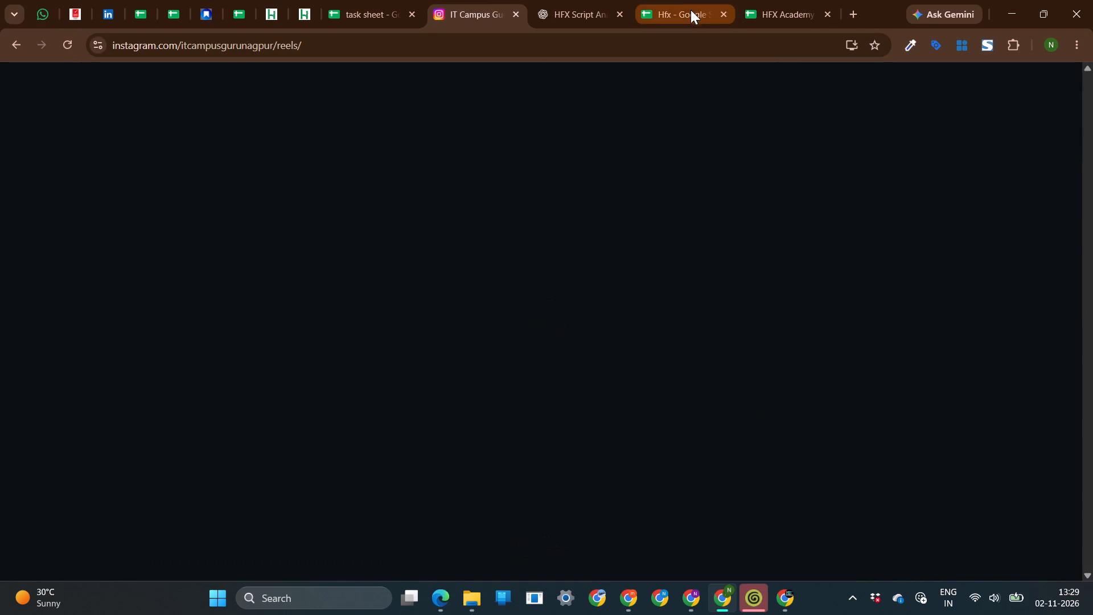
# Set the status of hfx's "course ad setup" task to Completed in the task sheet.
pyautogui.click(655, 2)
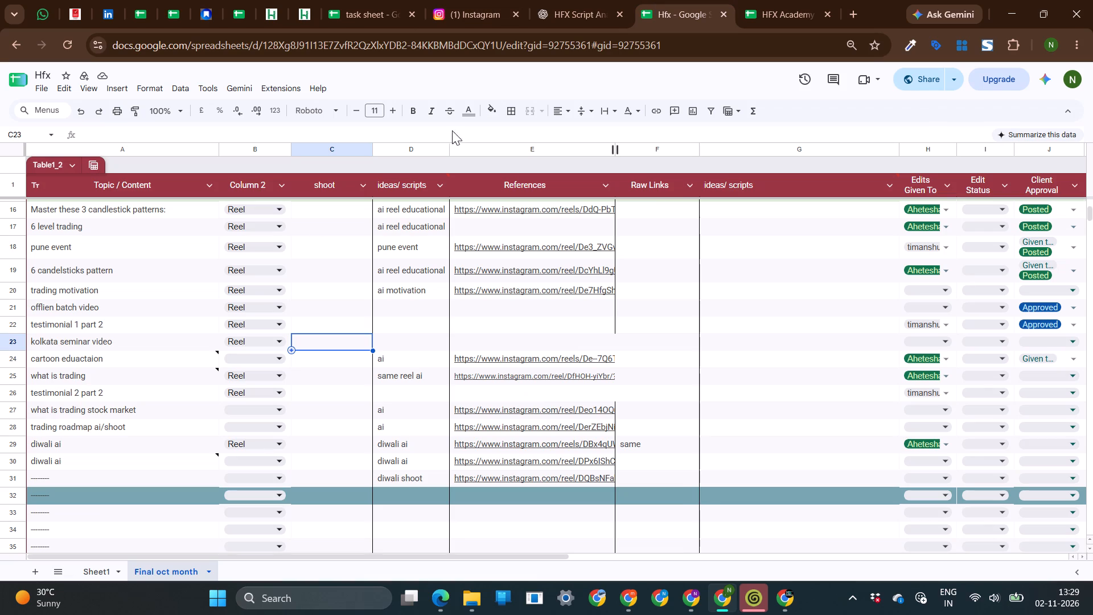
pyautogui.scroll(2, 233, 337)
pyautogui.click(338, 0)
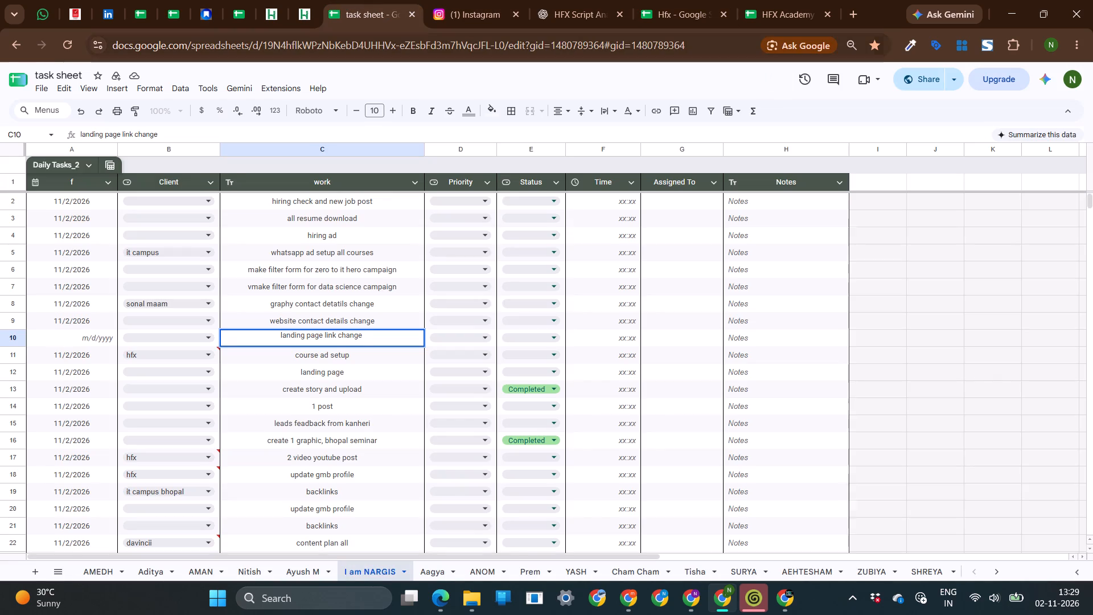
pyautogui.click(309, 392)
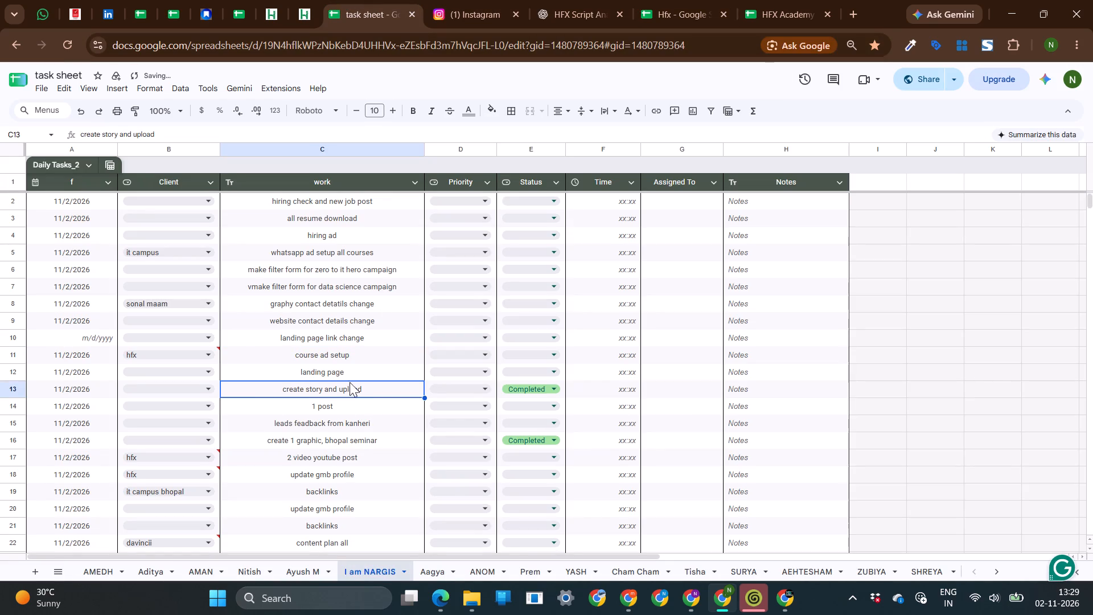
pyautogui.click(341, 408)
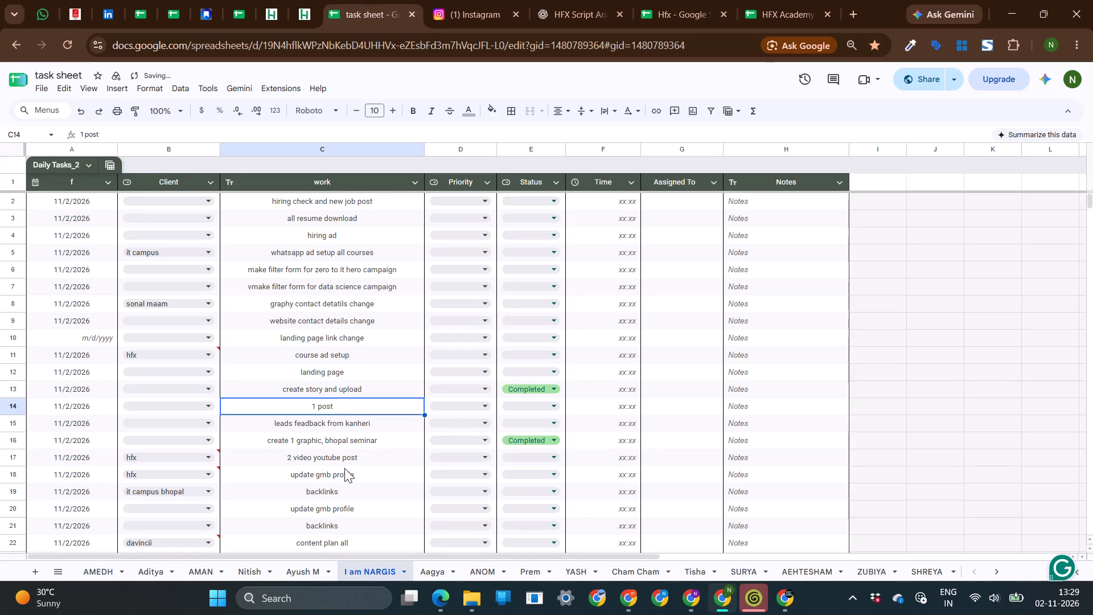
pyautogui.click(344, 472)
pyautogui.click(323, 356)
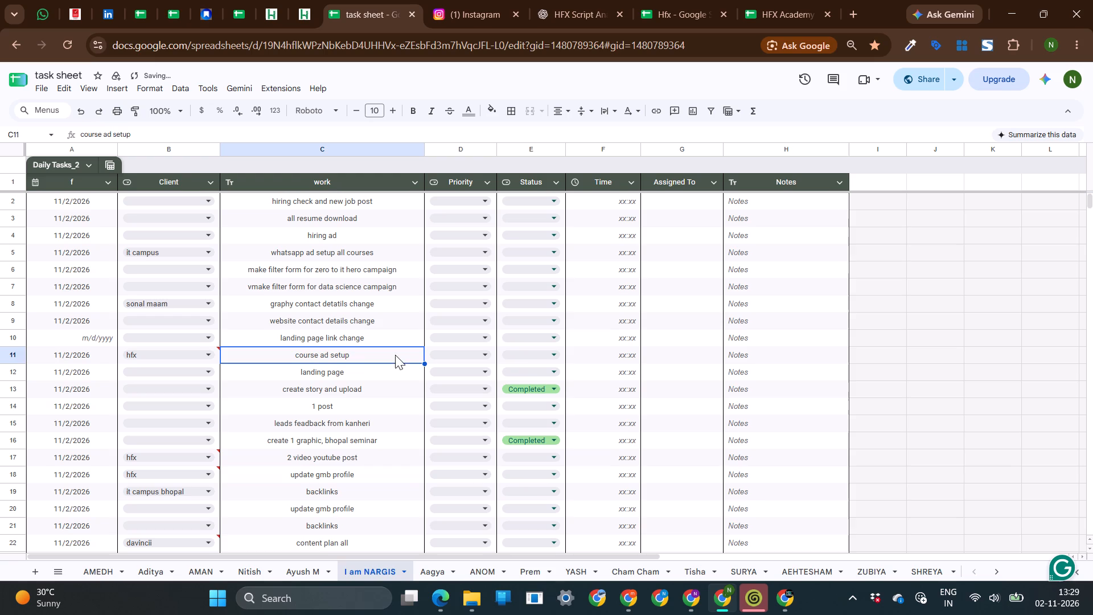
pyautogui.click(522, 357)
pyautogui.click(534, 428)
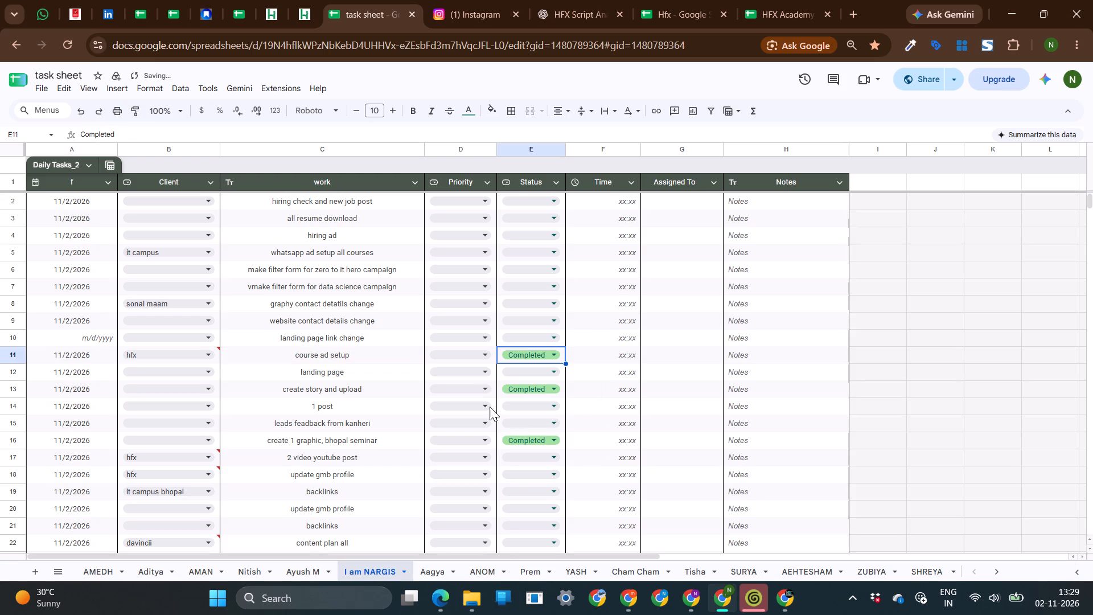
# Insert a row above the "landing page" task, enter "google sheet connect" as the work, and set its status to In progress.
pyautogui.click(339, 367)
pyautogui.click(3, 364)
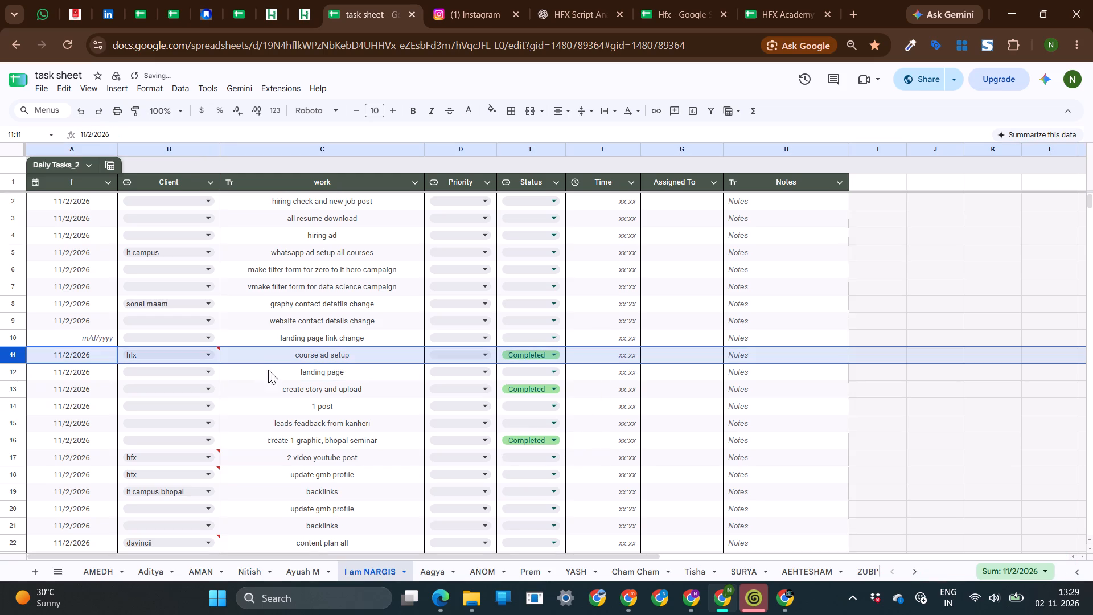
pyautogui.click(17, 373)
pyautogui.rightClick(17, 373)
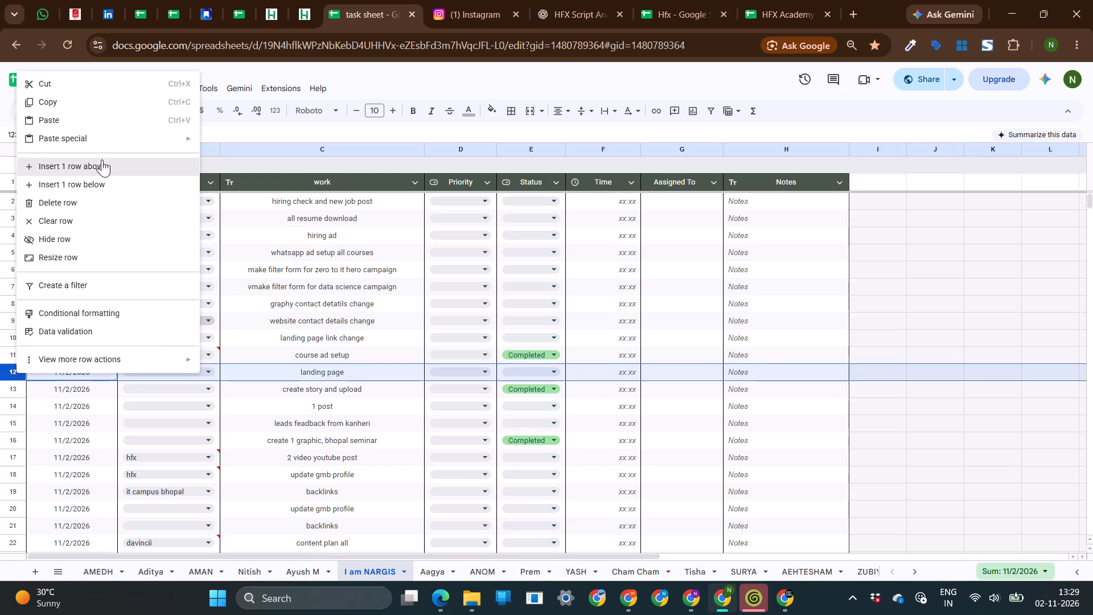
pyautogui.click(100, 161)
pyautogui.click(320, 376)
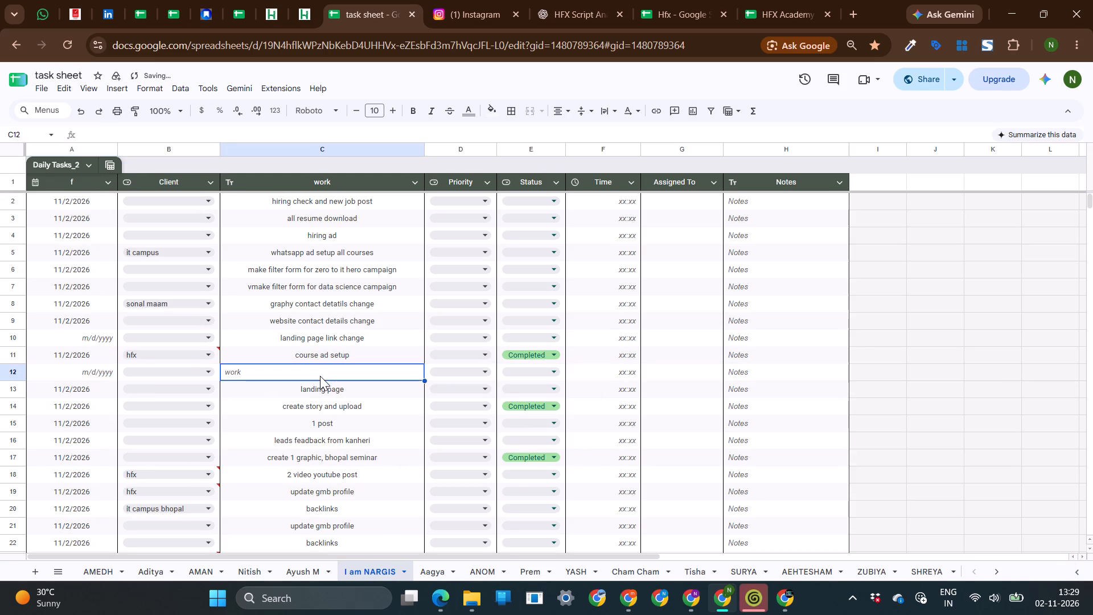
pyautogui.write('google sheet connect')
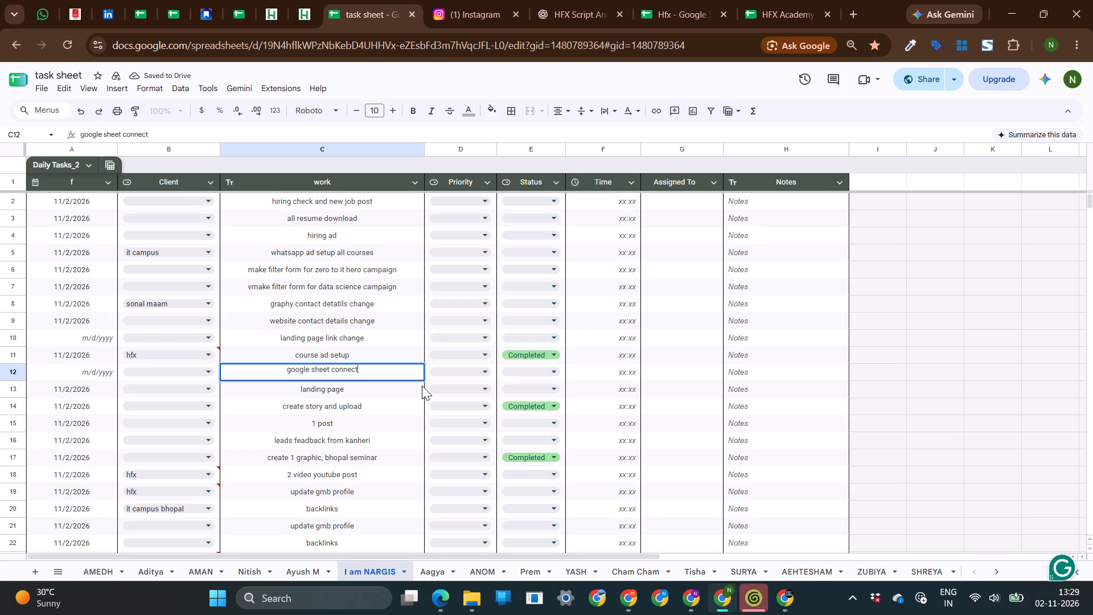
pyautogui.click(520, 373)
pyautogui.click(539, 412)
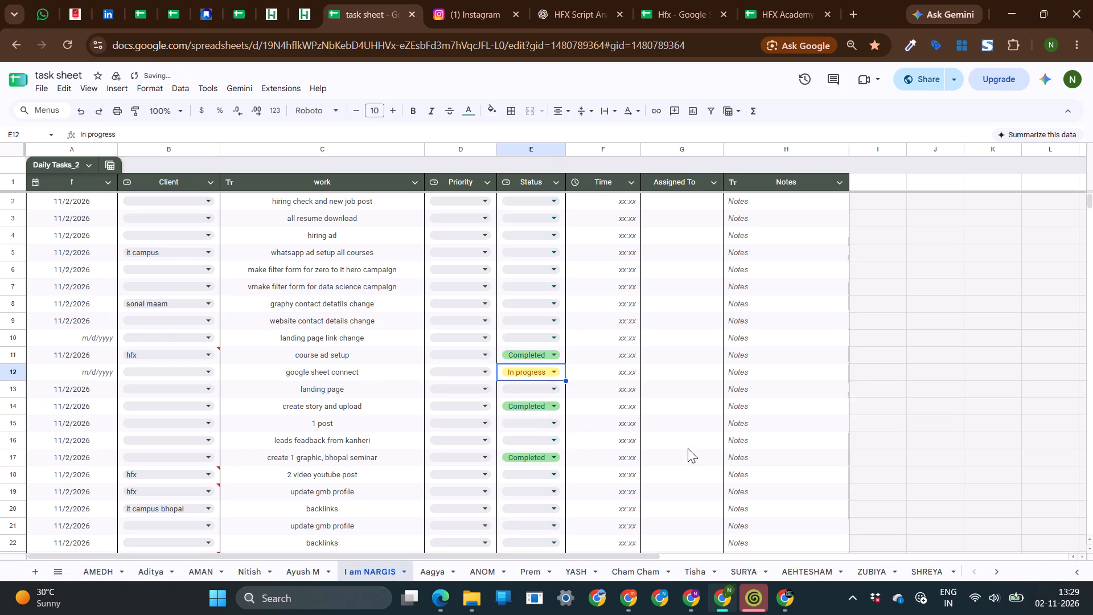
# Return to the itcampusgurunagpur reels on Instagram and open the newest Student Success Story reel for viewing.
pyautogui.click(793, 589)
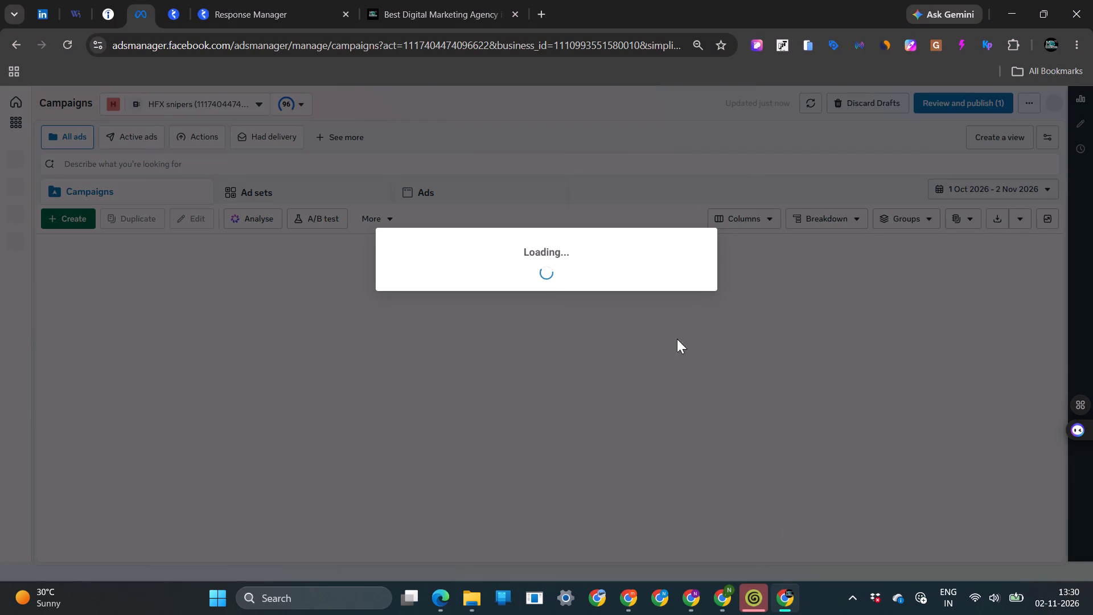
pyautogui.click(628, 594)
pyautogui.click(720, 609)
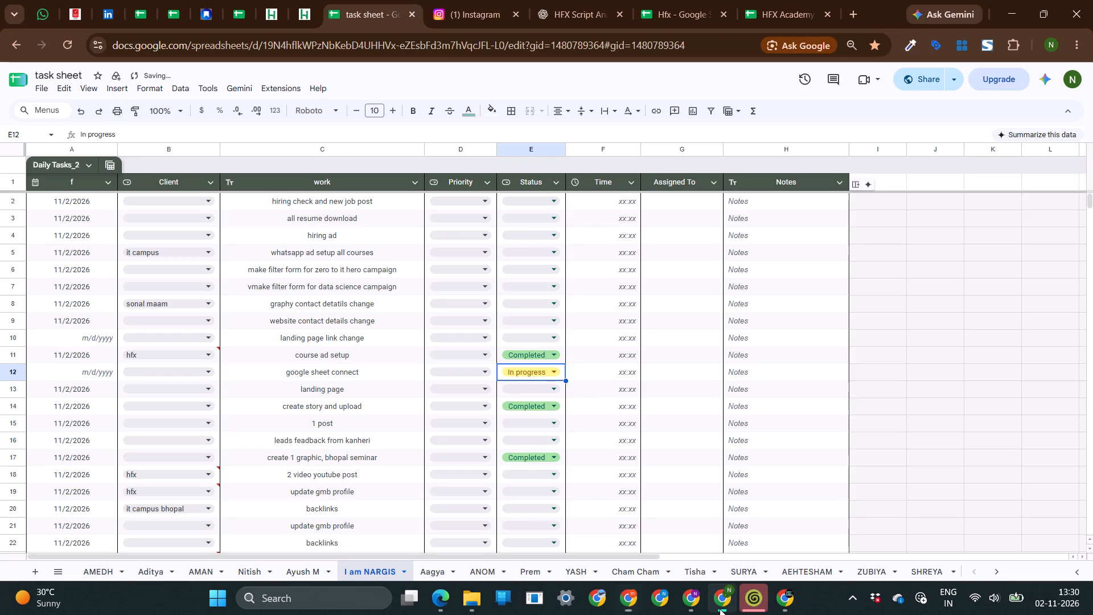
pyautogui.click(462, 1)
pyautogui.scroll(-1, 220, 279)
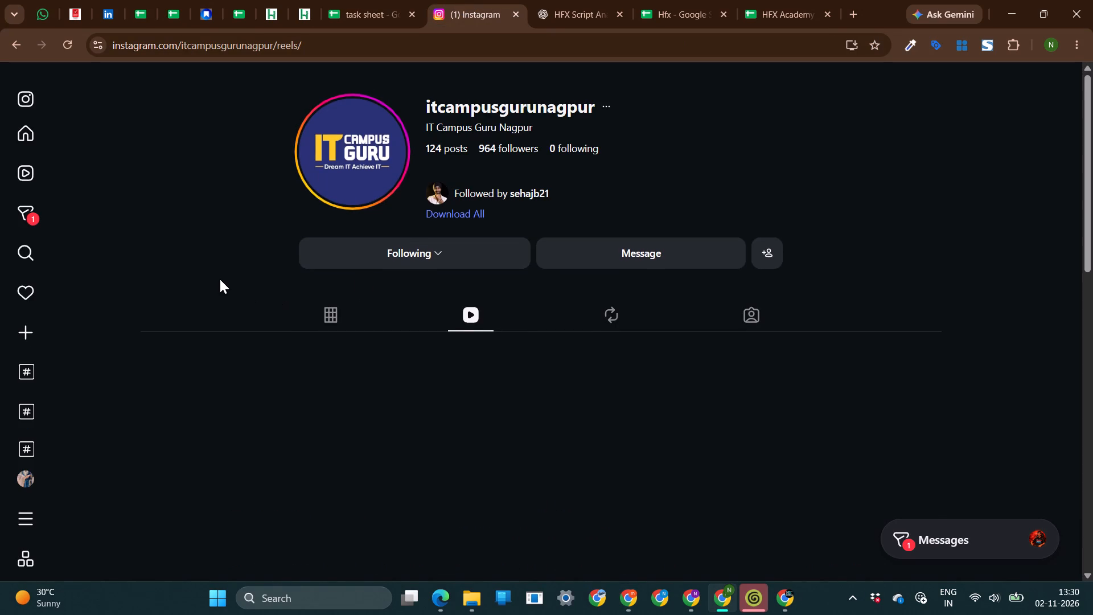
pyautogui.scroll(-1, 220, 279)
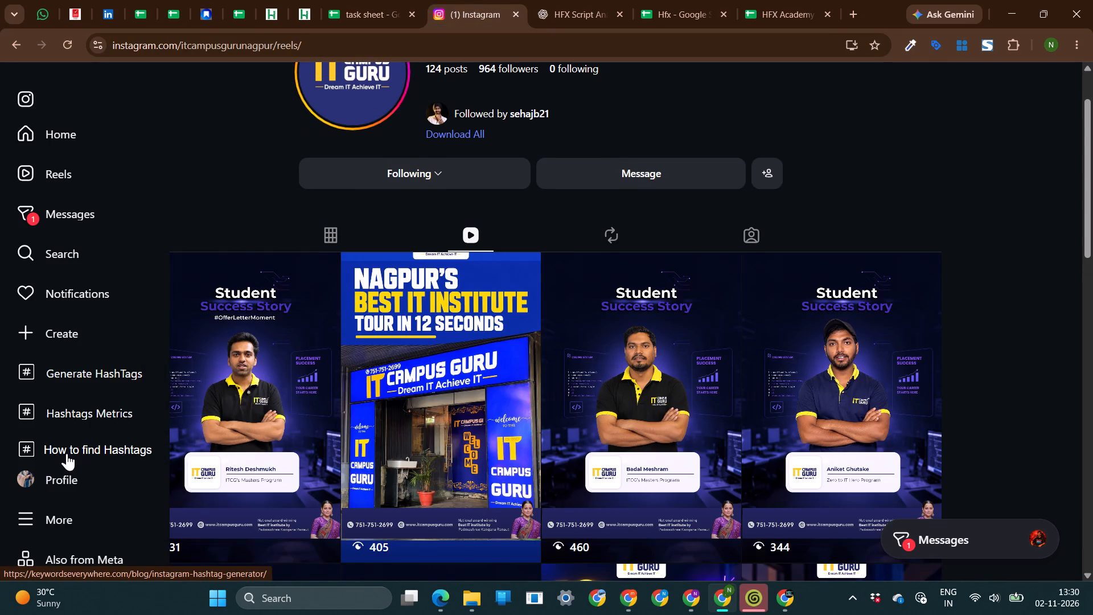
pyautogui.scroll(-2, 67, 453)
pyautogui.click(241, 196)
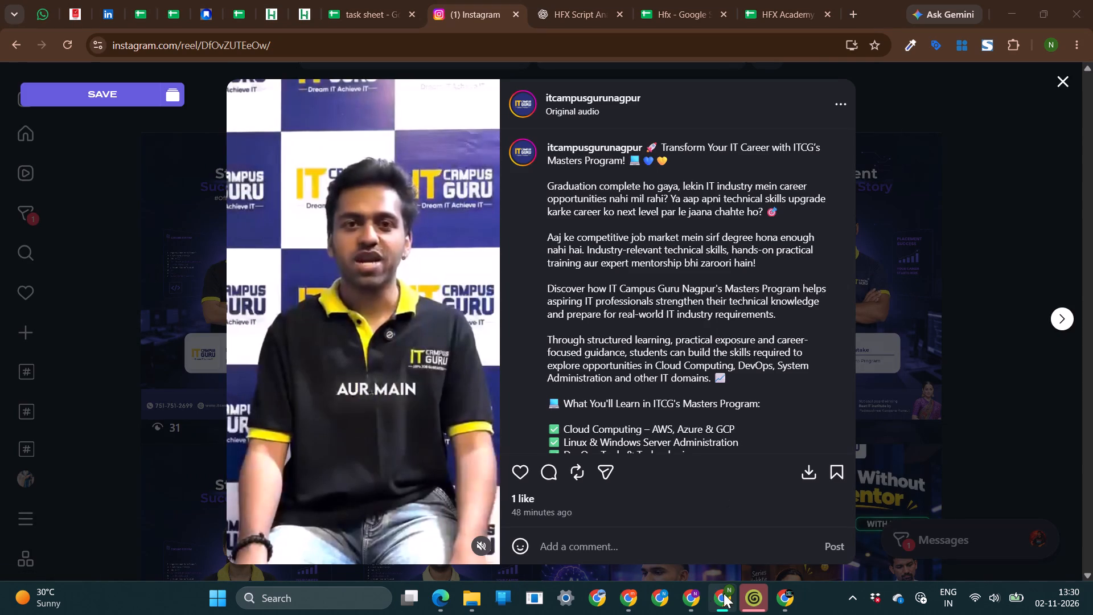
# Choose the 2 Nov 2026 Instagram reel "Transform Your IT Career with ITCG's Masters Program!" as the New Engagement ad's post.
pyautogui.click(722, 602)
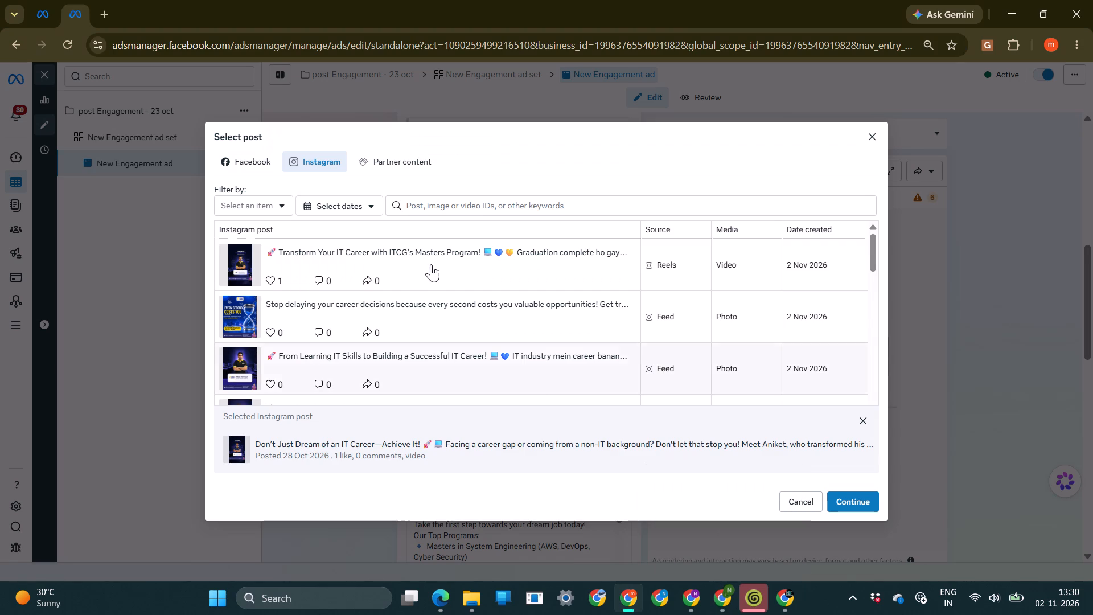
pyautogui.click(426, 259)
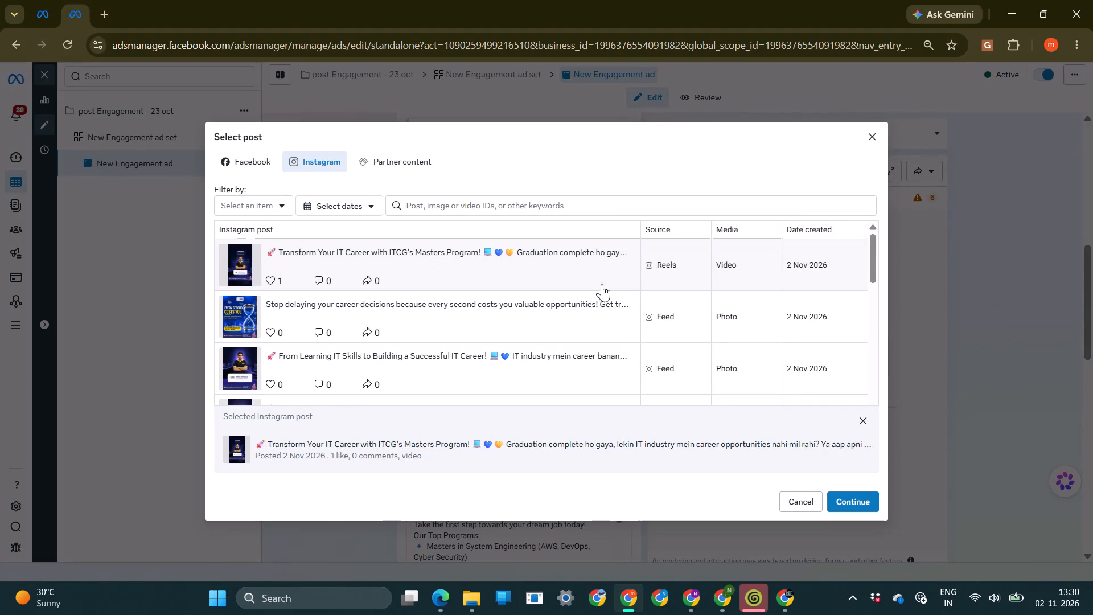
pyautogui.click(851, 498)
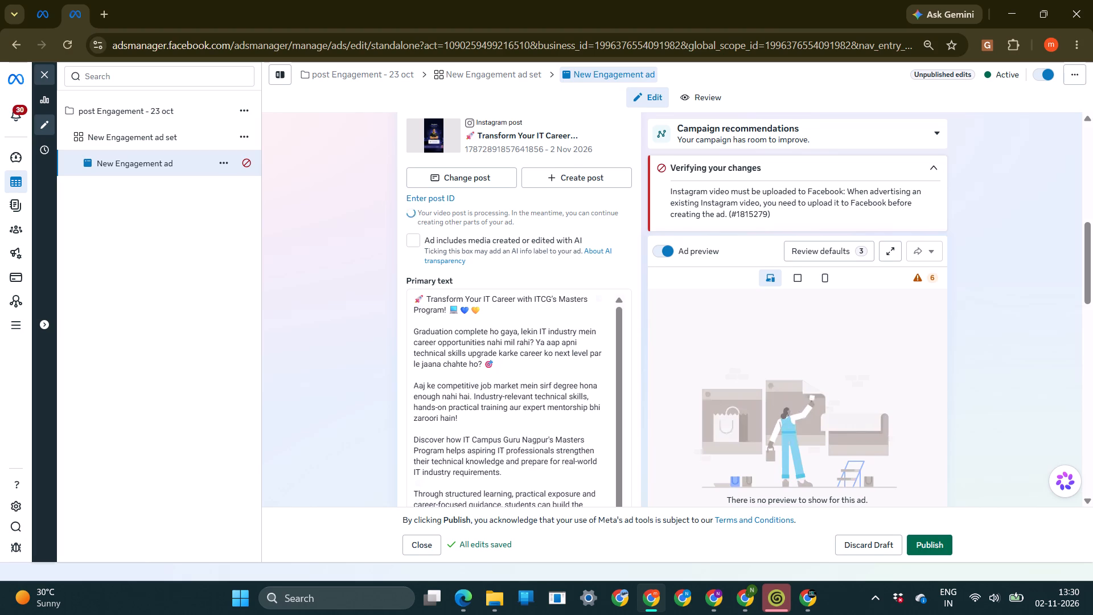
pyautogui.doubleClick(851, 498)
pyautogui.click(851, 498)
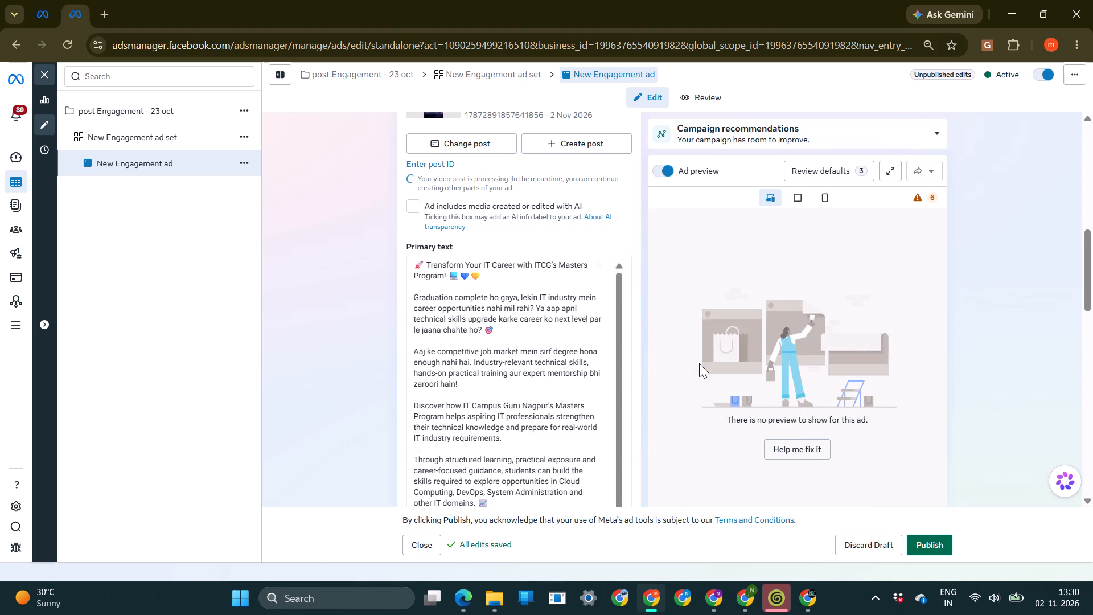
# Reopen the ad's post selection and reselect the "Transform Your IT Career with ITCG's Masters Program!" reel.
pyautogui.scroll(1, 699, 363)
pyautogui.scroll(1, 563, 300)
pyautogui.click(463, 288)
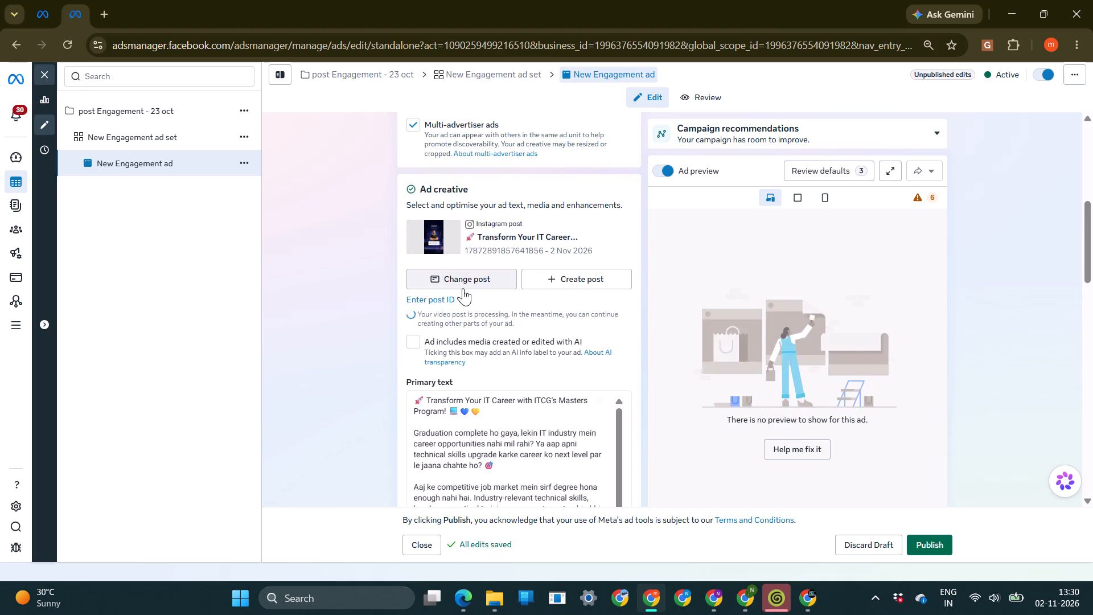
pyautogui.click(596, 239)
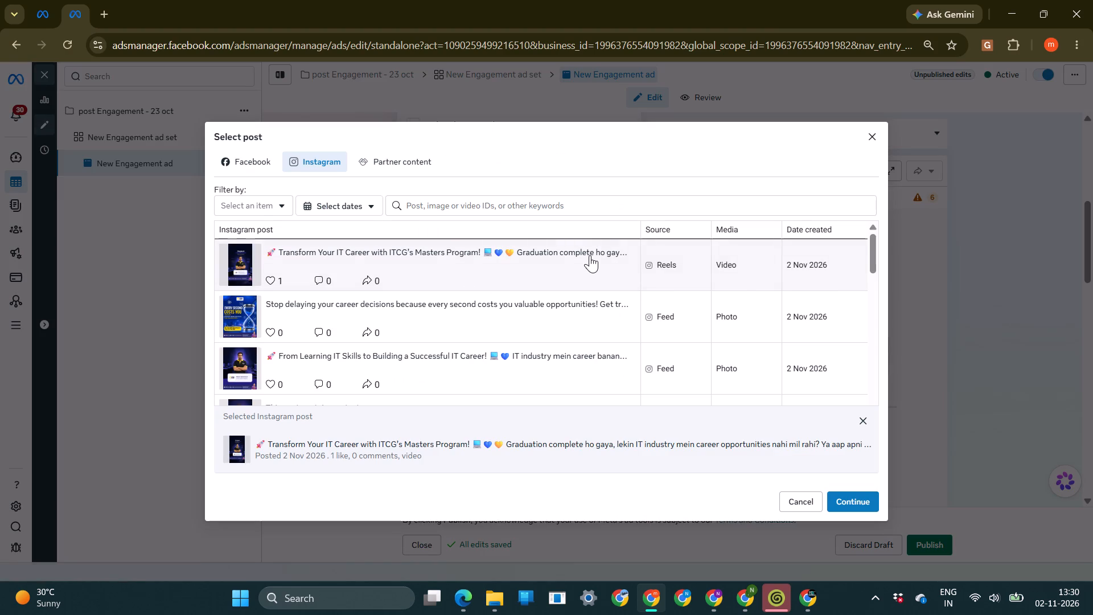
pyautogui.click(590, 263)
pyautogui.click(576, 262)
pyautogui.click(856, 501)
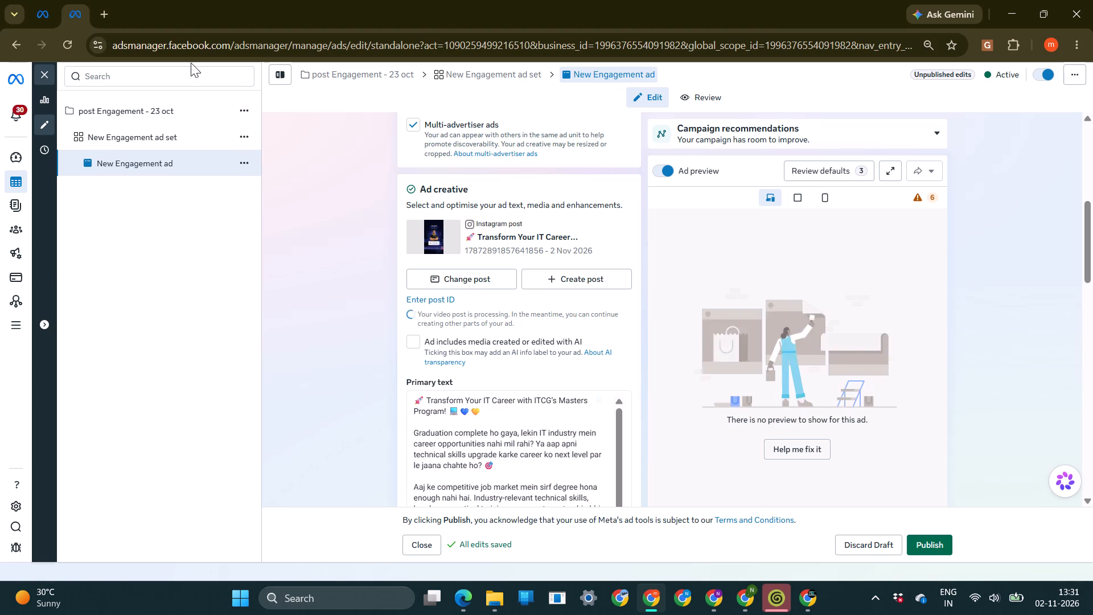
# Reload the New Engagement ad's editing page.
pyautogui.click(66, 49)
pyautogui.click(617, 133)
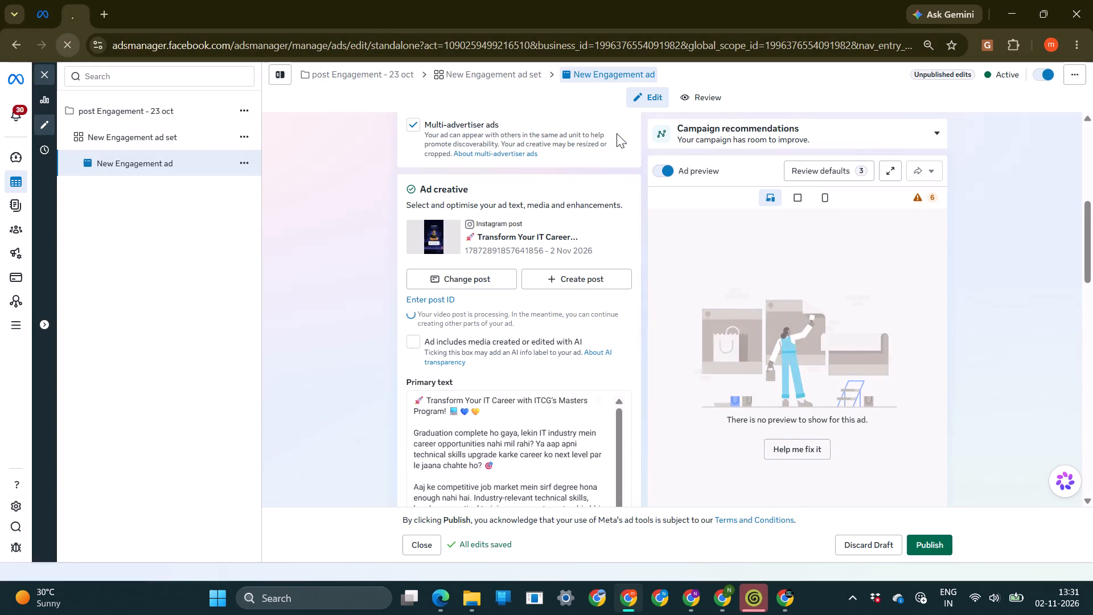
# Close the open Instagram reel, return to the task sheet, and select the data science campaign filter form task.
pyautogui.click(732, 604)
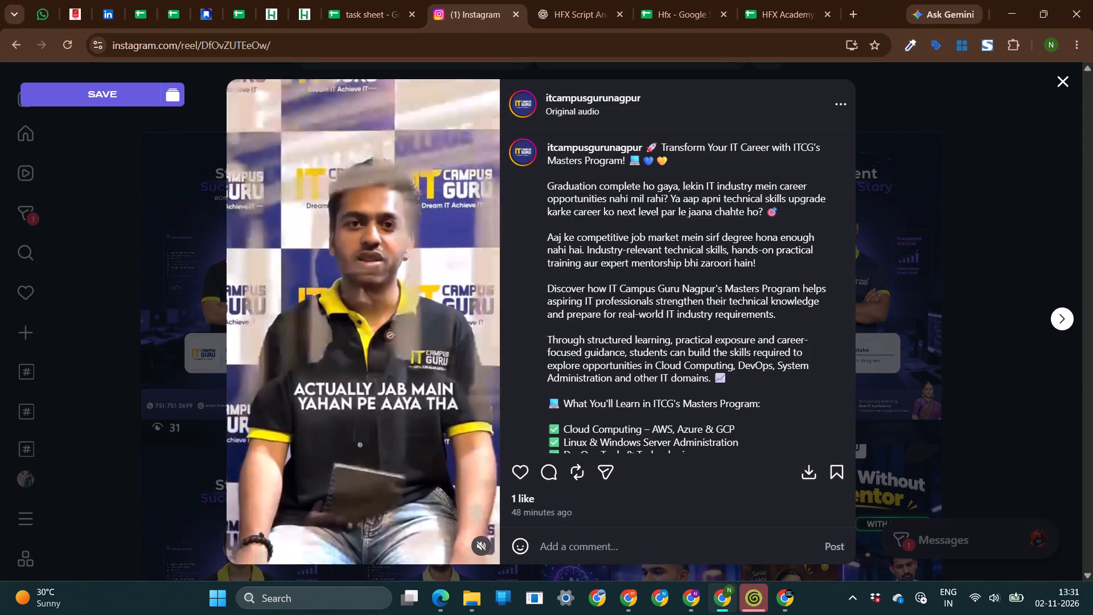
pyautogui.click(1057, 84)
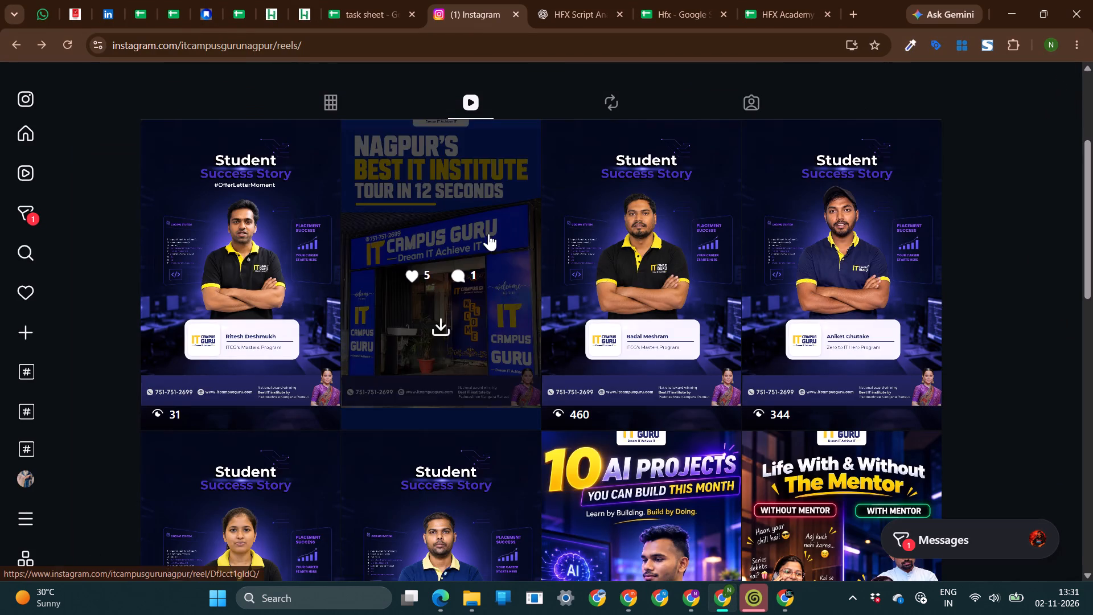
pyautogui.click(369, 0)
pyautogui.click(296, 292)
pyautogui.scroll(2, 296, 292)
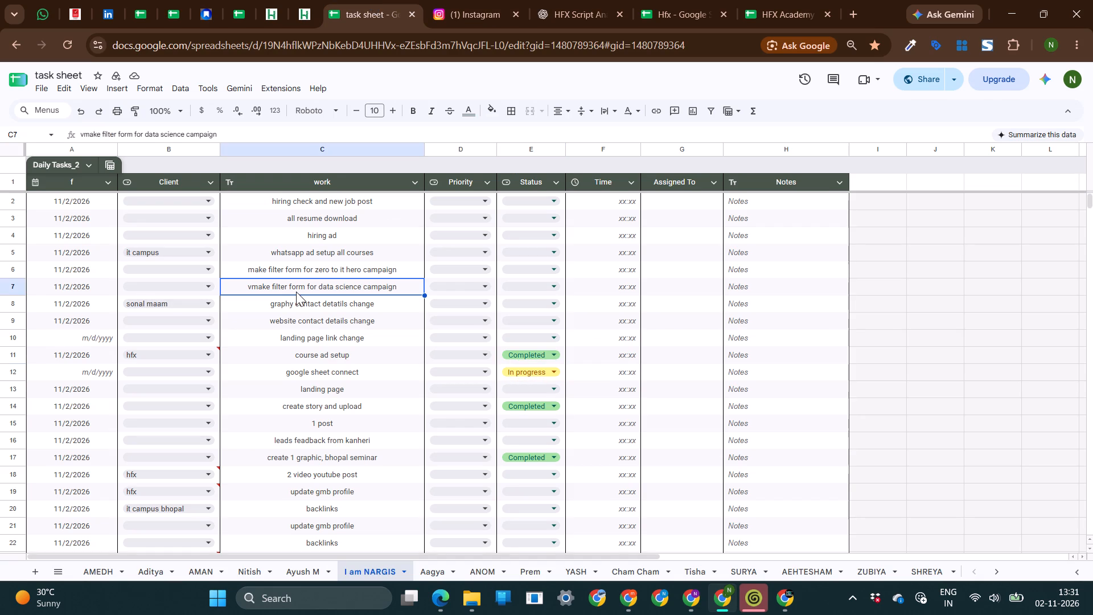
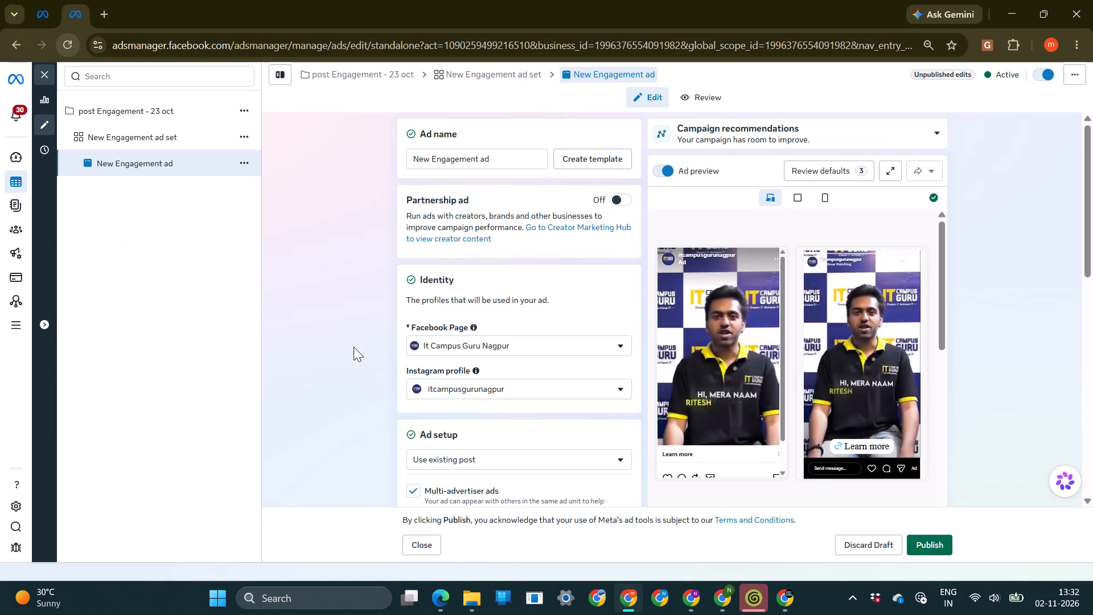
# Publish the edited New Engagement ad in the "post Engagement - 23 oct" campaign and reload the ad editor page.
pyautogui.scroll(-6, 354, 347)
pyautogui.click(939, 545)
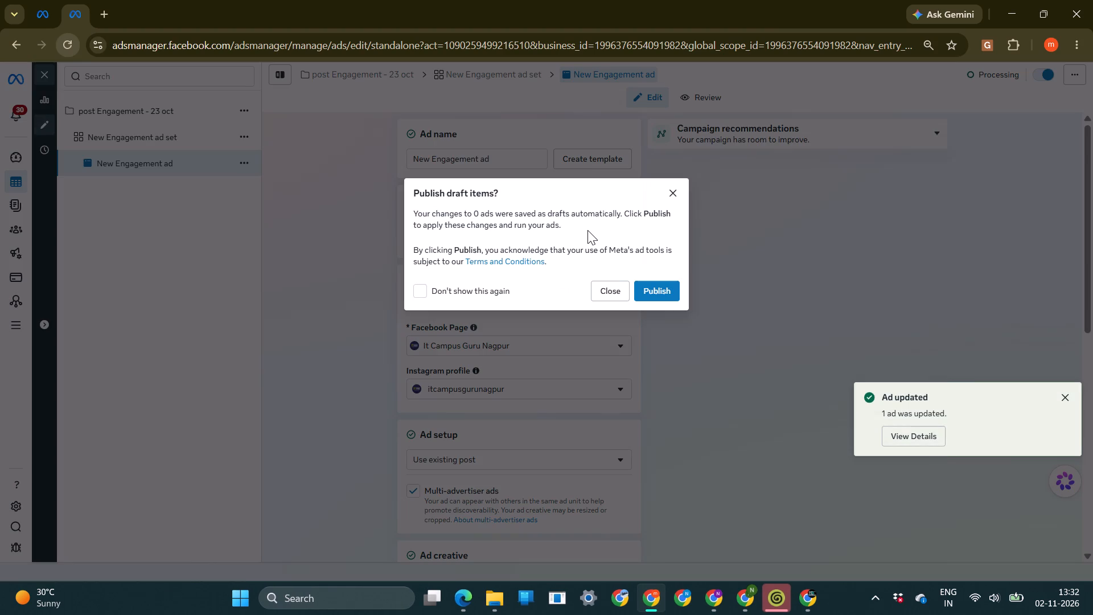
pyautogui.click(649, 298)
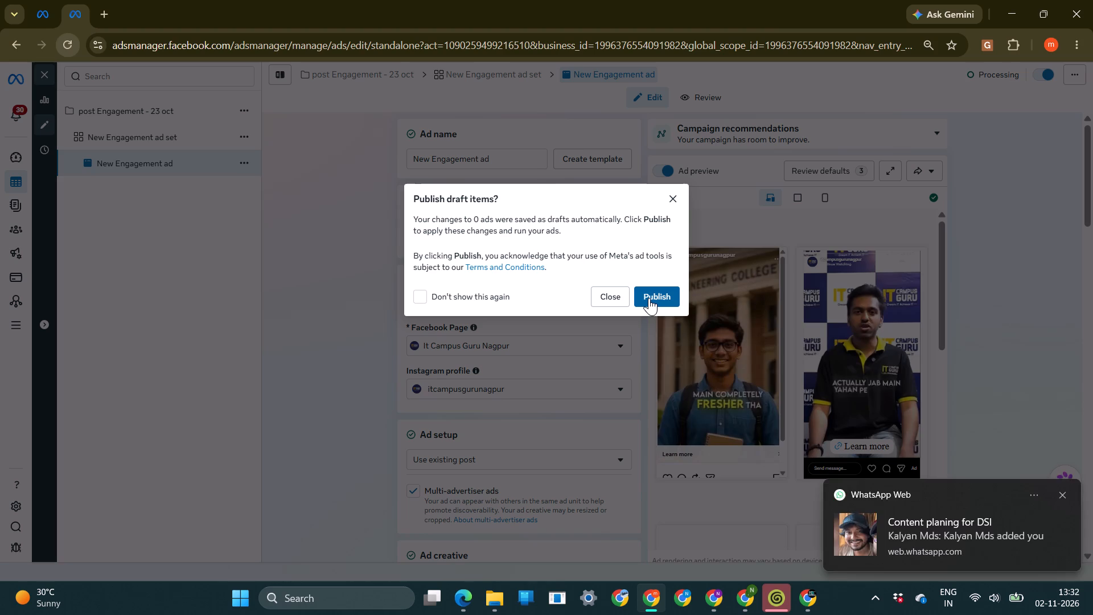
pyautogui.click(659, 301)
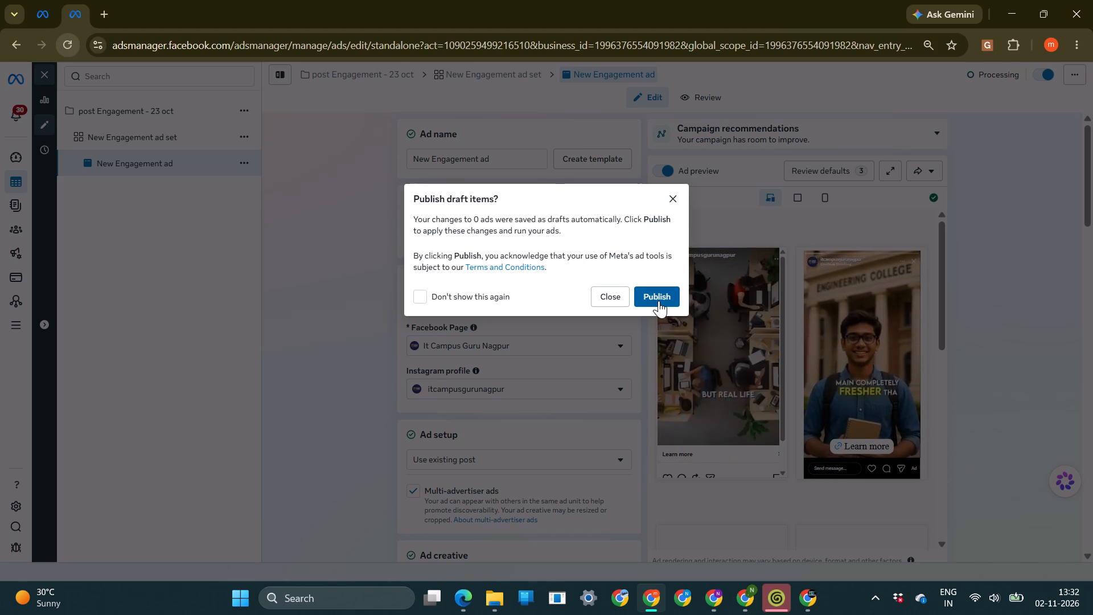
pyautogui.click(68, 43)
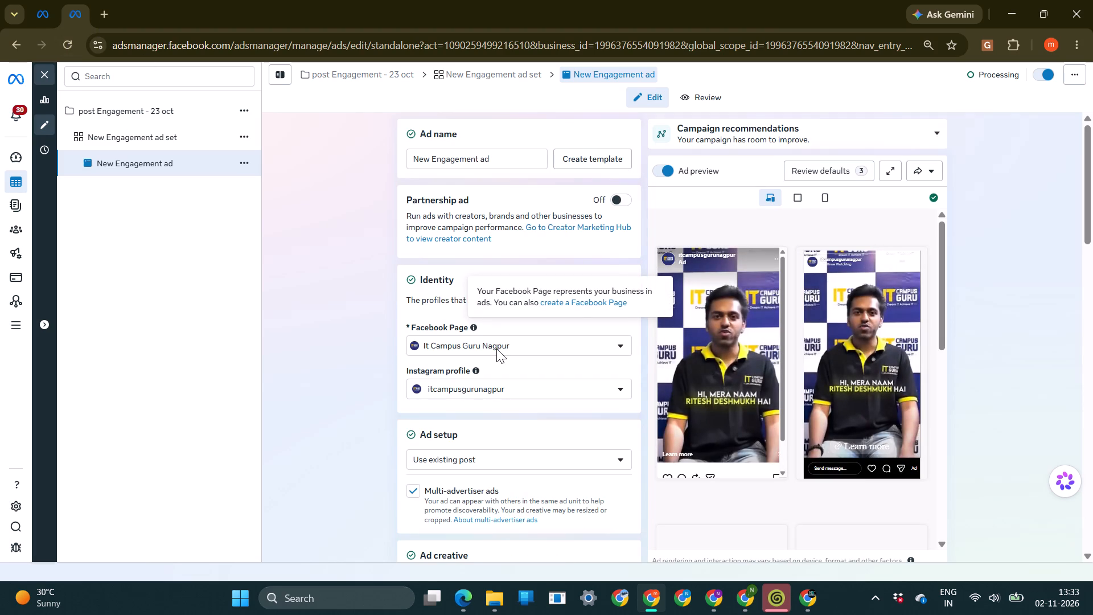
# Review the New Engagement ad's identity, setup and creative, and return to the ITCG X MDS campaigns list.
pyautogui.scroll(-7, 368, 365)
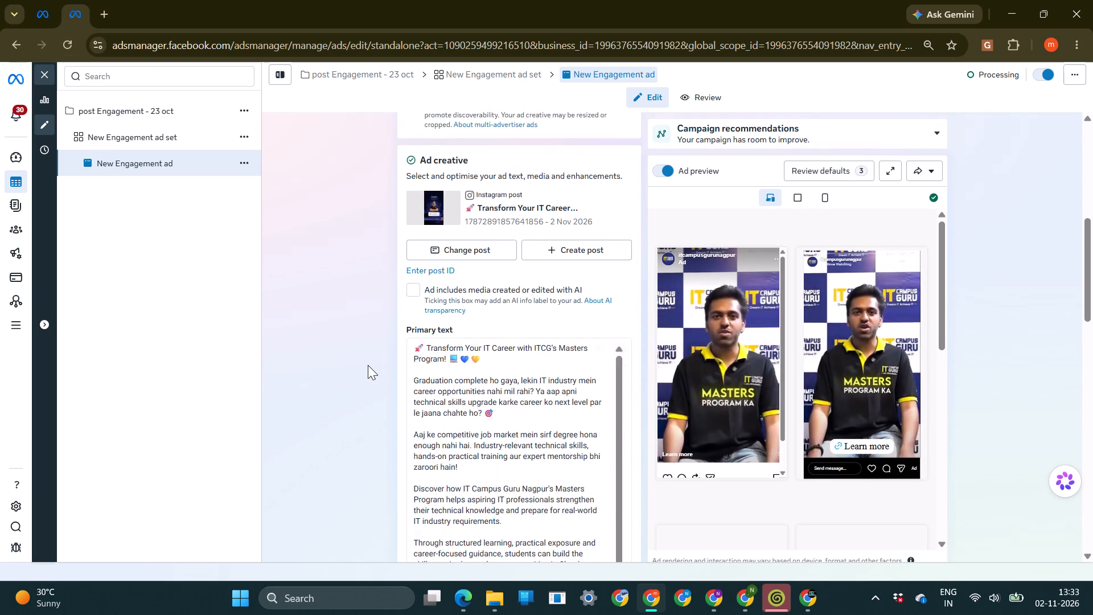
pyautogui.scroll(-7, 368, 365)
pyautogui.scroll(12, 368, 365)
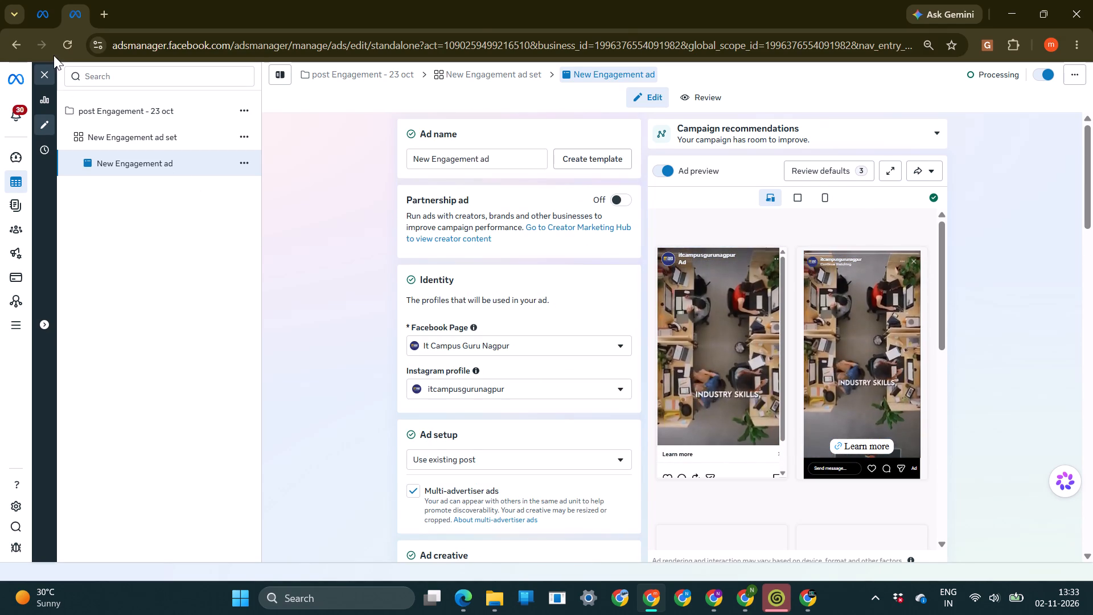
pyautogui.click(46, 74)
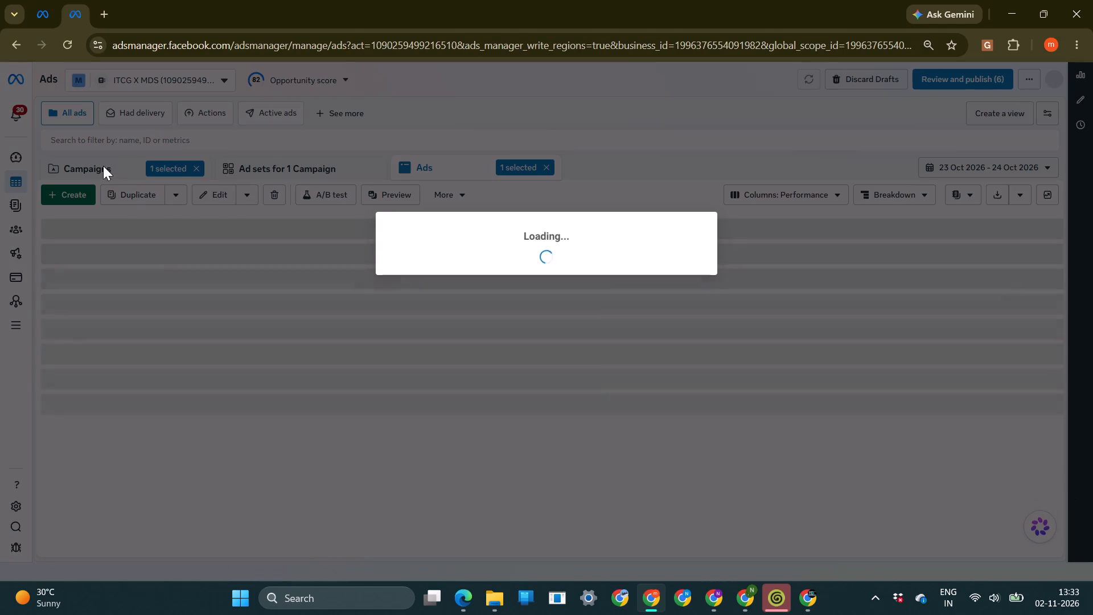
pyautogui.click(112, 158)
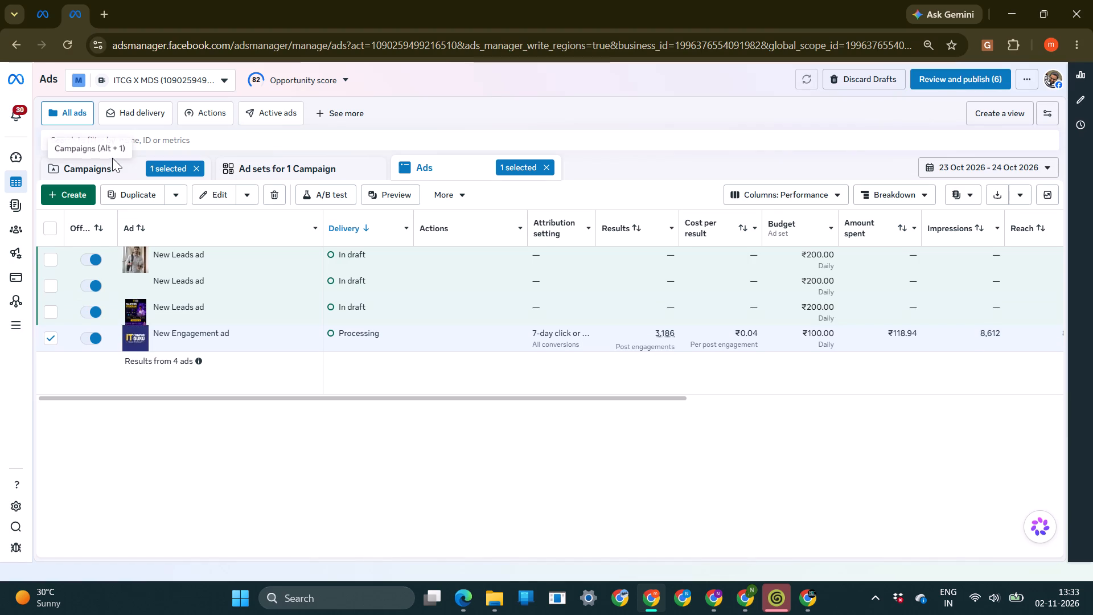
pyautogui.click(118, 174)
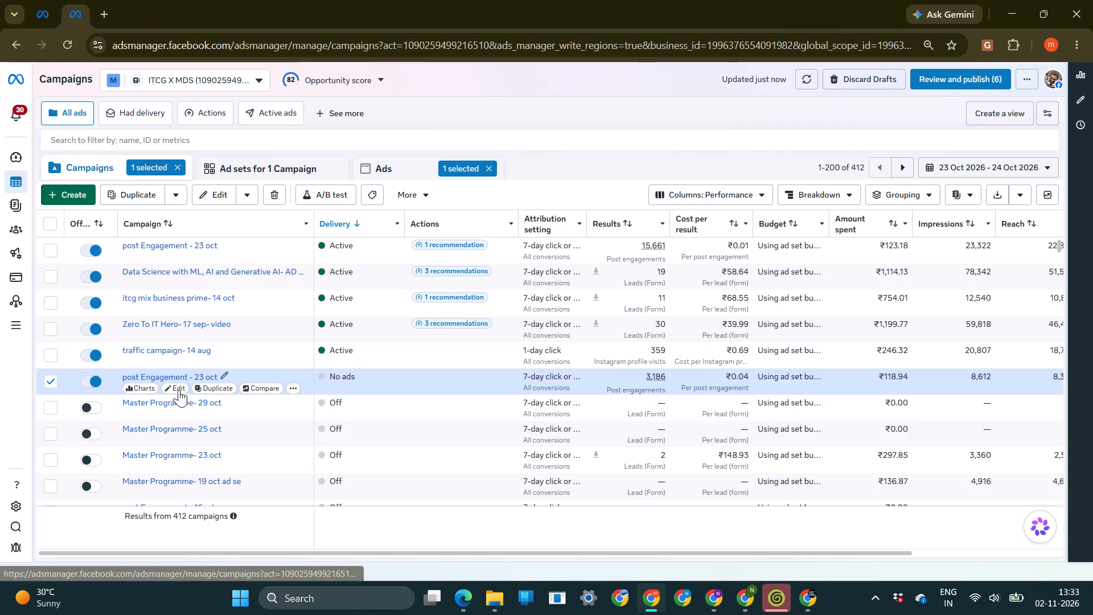
# Review the no-ads post Engagement - 23 oct campaign's settings and its ad's setup, creative and tracking, and close the editor.
pyautogui.click(176, 388)
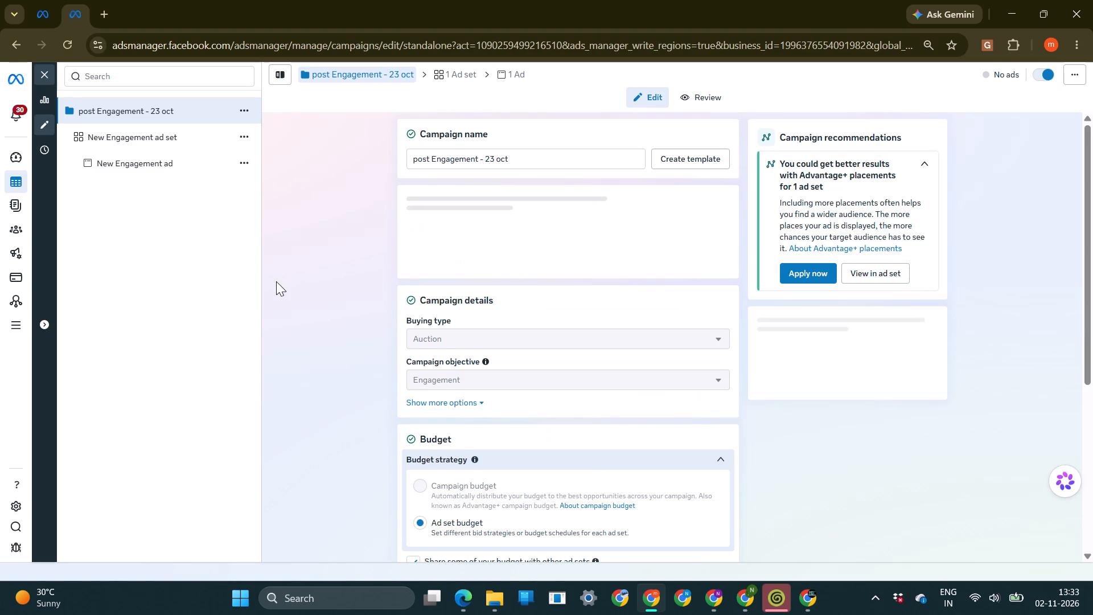
pyautogui.scroll(-10, 276, 281)
pyautogui.click(506, 73)
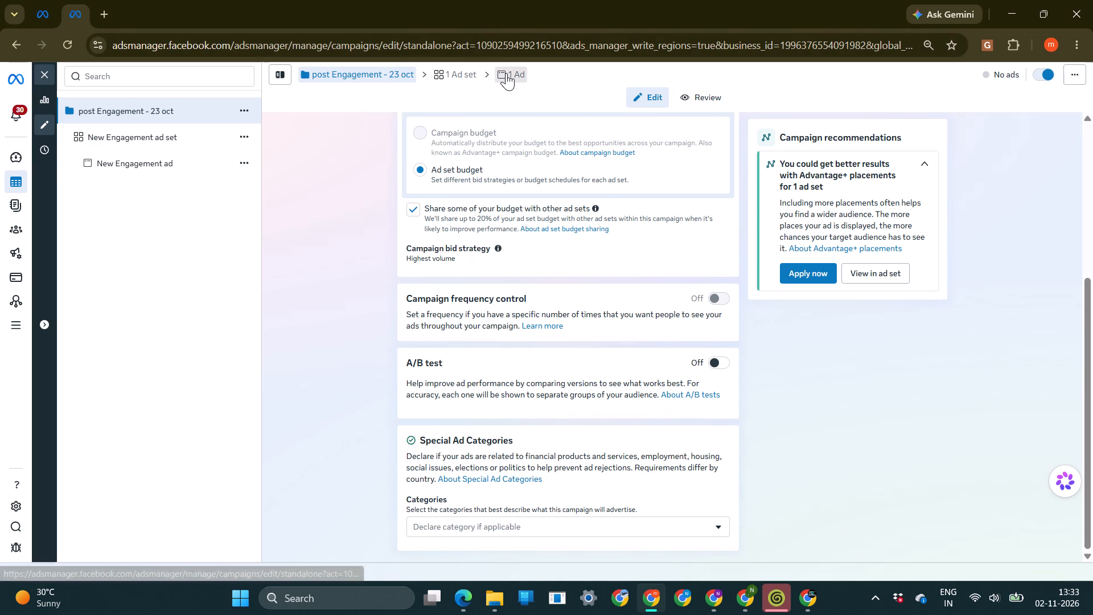
pyautogui.scroll(-5, 366, 325)
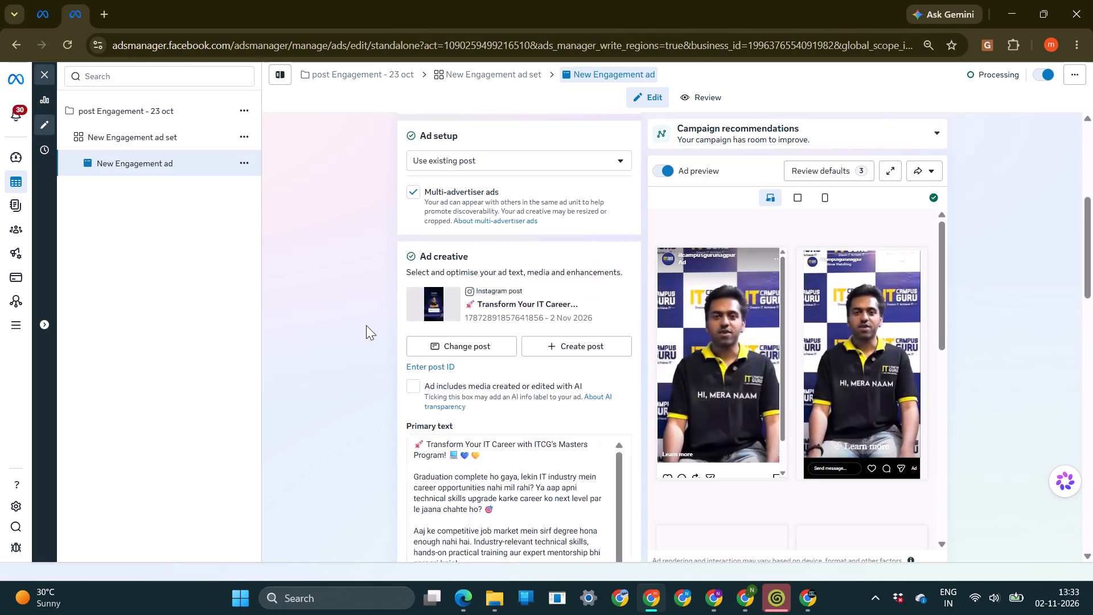
pyautogui.scroll(-12, 366, 325)
pyautogui.scroll(3, 366, 325)
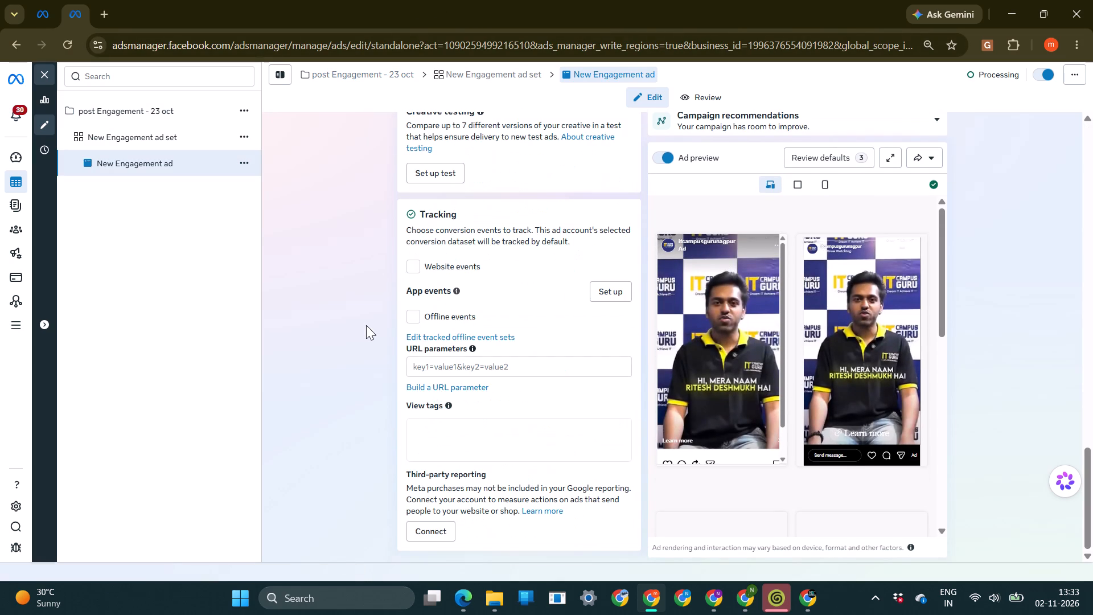
pyautogui.scroll(2, 366, 325)
pyautogui.scroll(3, 488, 274)
pyautogui.scroll(2, 320, 289)
pyautogui.scroll(-4, 320, 289)
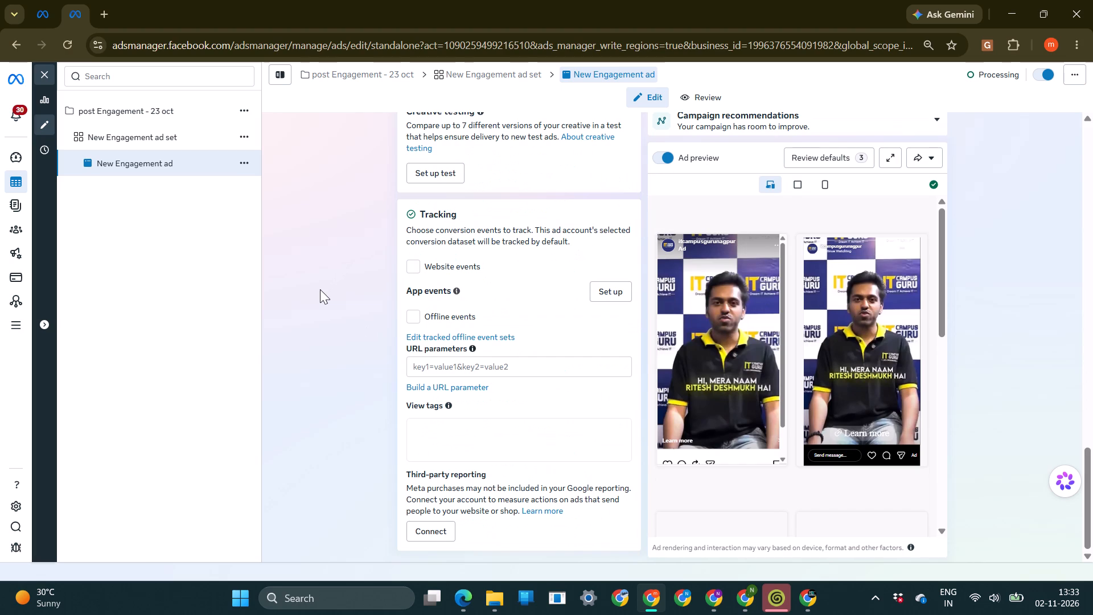
pyautogui.click(41, 76)
# Switch to the browser window with IT Campus Guru's Instagram reels.
pyautogui.click(750, 593)
pyautogui.click(693, 600)
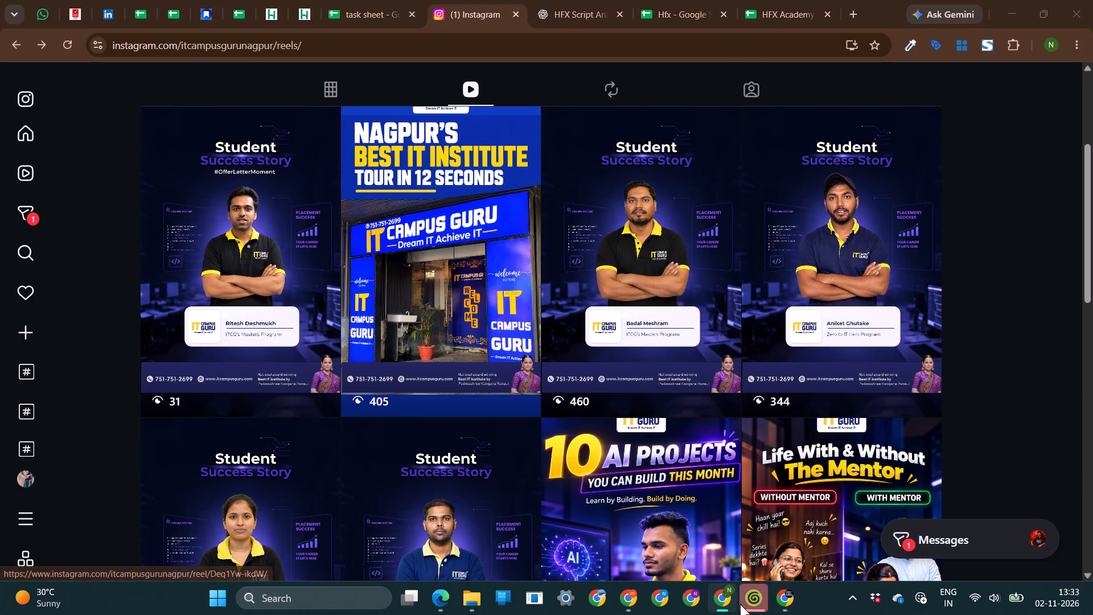
# Switch from Instagram to the ITCG X MDS campaigns and open the New Engagement ad of the selected "post Engagement - 23 oct" campaign for editing.
pyautogui.click(717, 592)
pyautogui.click(86, 170)
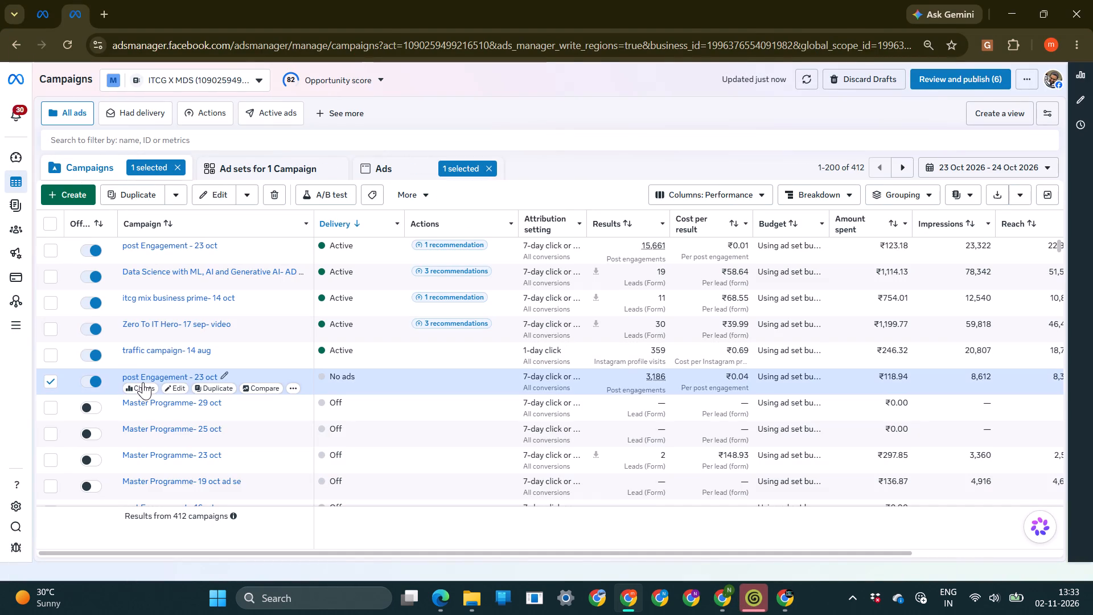
pyautogui.click(174, 258)
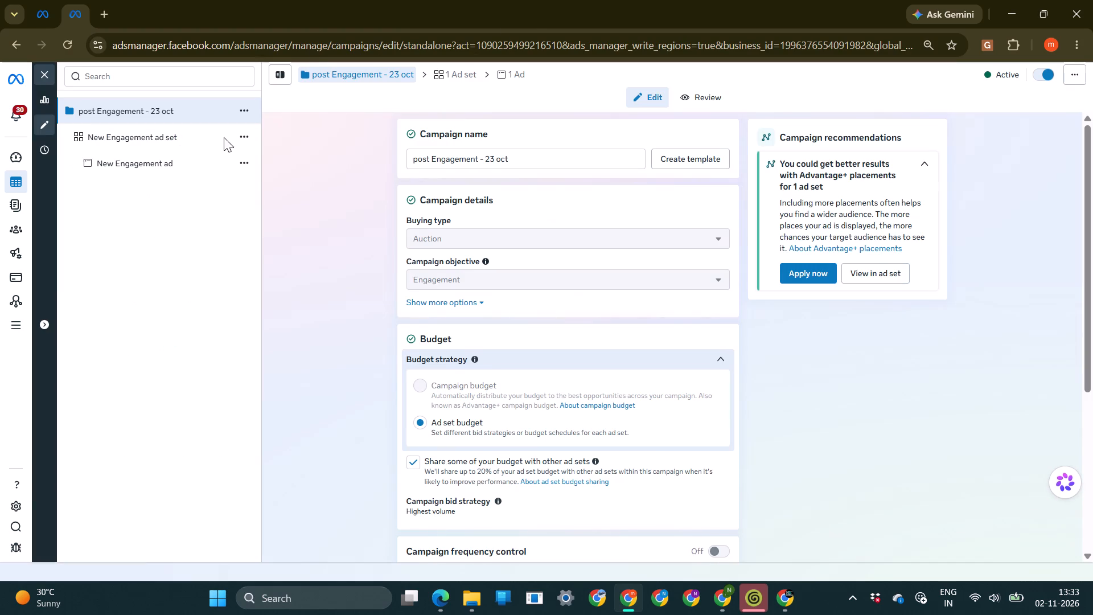
pyautogui.click(509, 77)
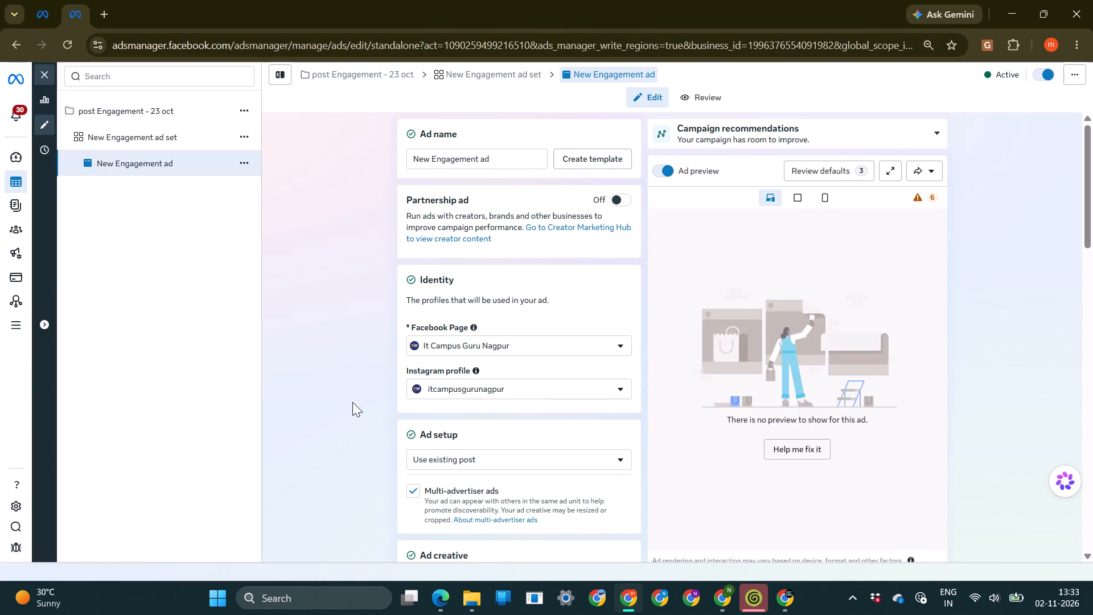
# Change the ad's existing post to the Instagram reel "Your IT Career Starts Here — Join IT Campus Guru Nagpur!" dated 31 Oct 2026.
pyautogui.scroll(-7, 352, 402)
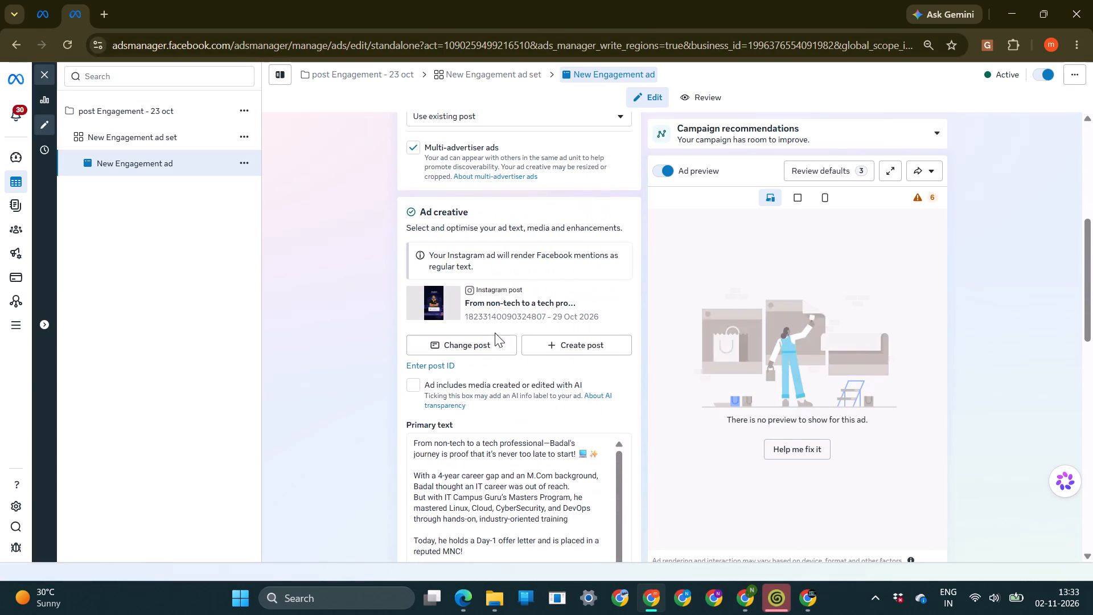
pyautogui.click(489, 341)
pyautogui.click(327, 163)
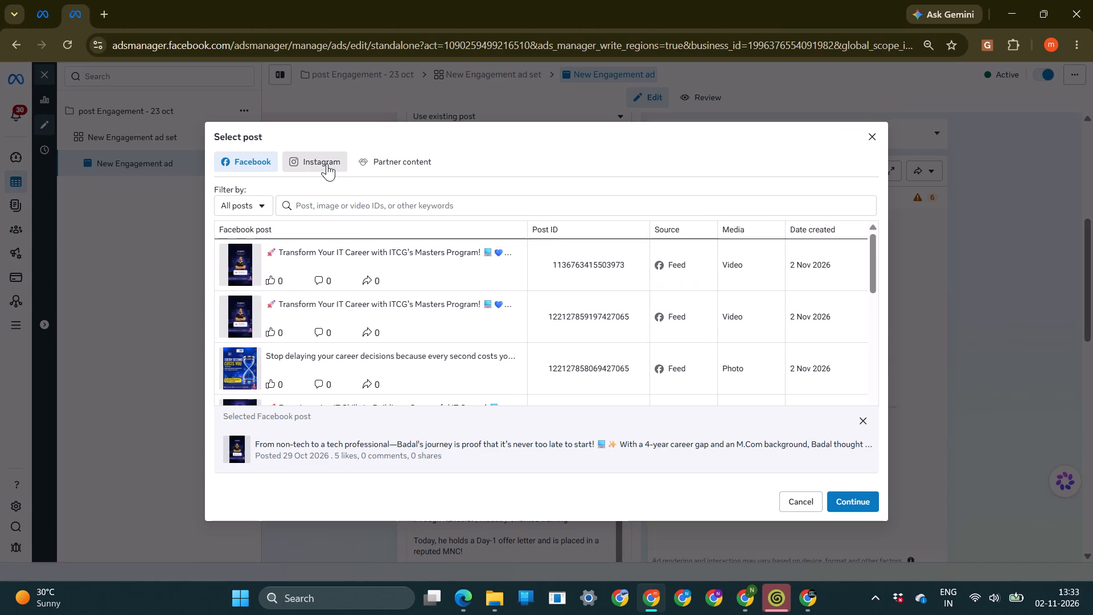
pyautogui.scroll(-1, 401, 331)
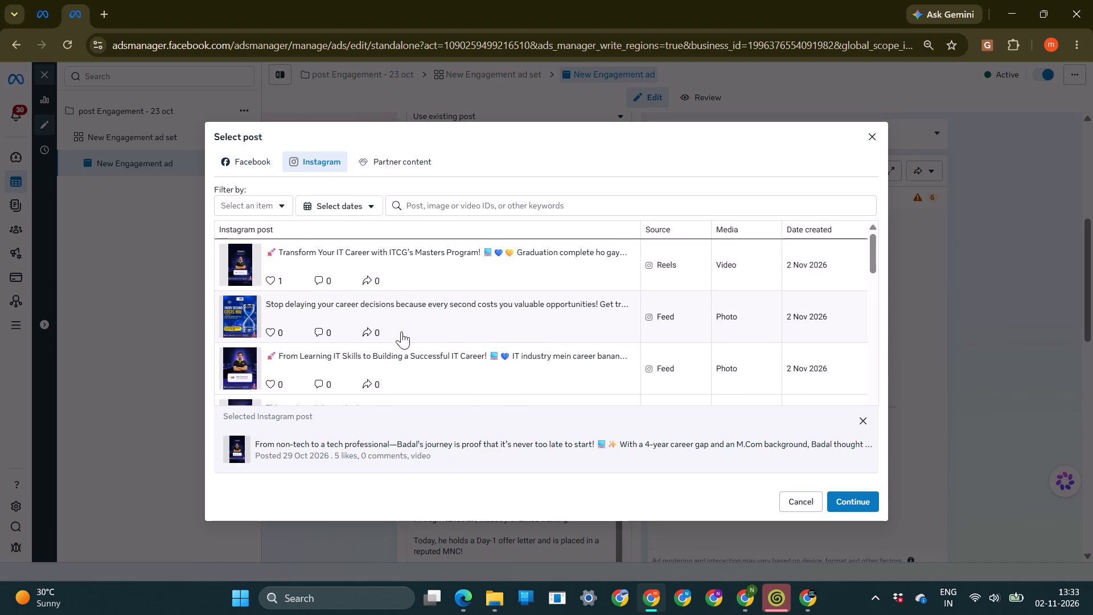
pyautogui.scroll(-4, 401, 331)
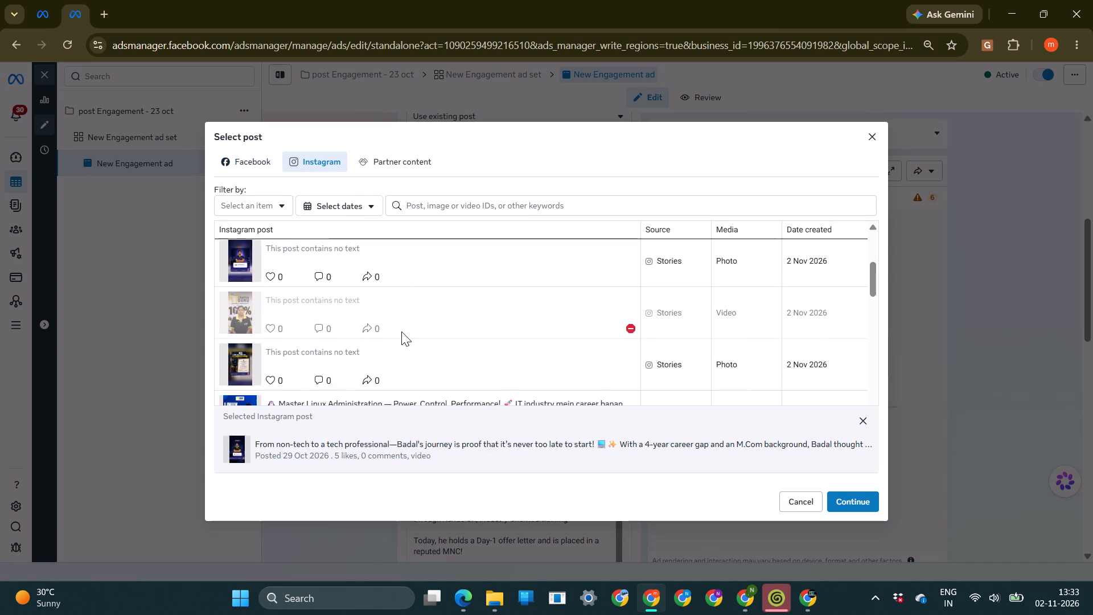
pyautogui.scroll(-2, 401, 331)
pyautogui.scroll(-1, 521, 331)
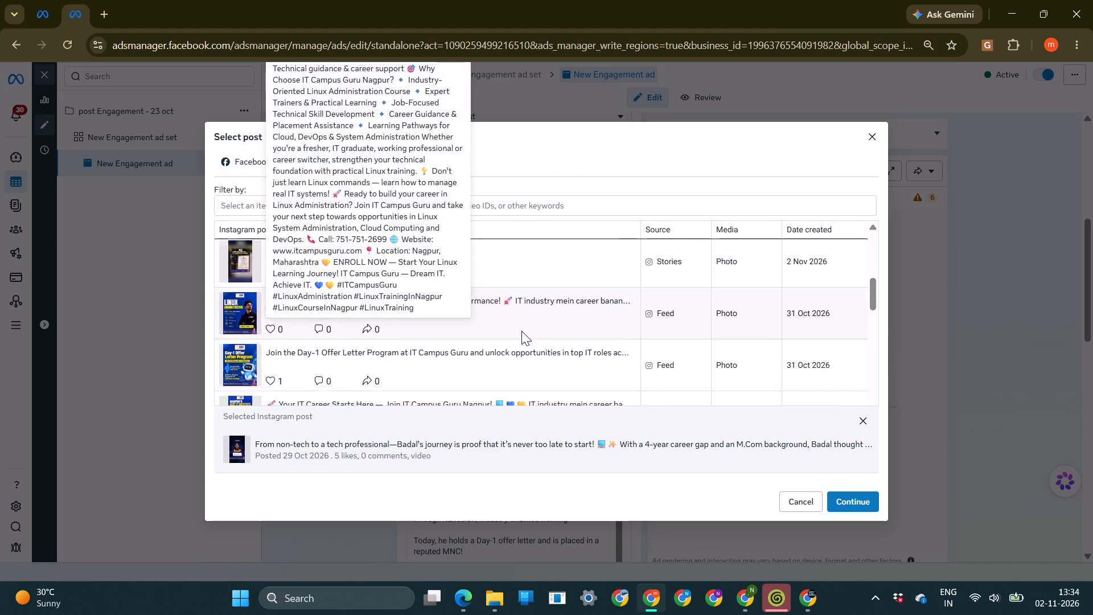
pyautogui.scroll(-2, 521, 331)
pyautogui.click(521, 349)
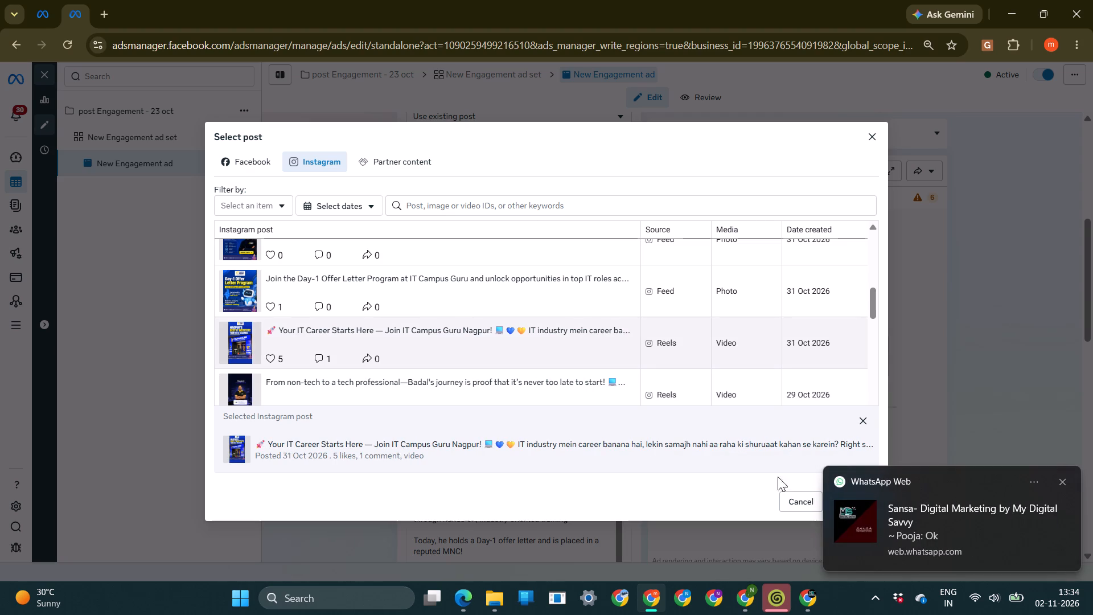
pyautogui.click(1063, 480)
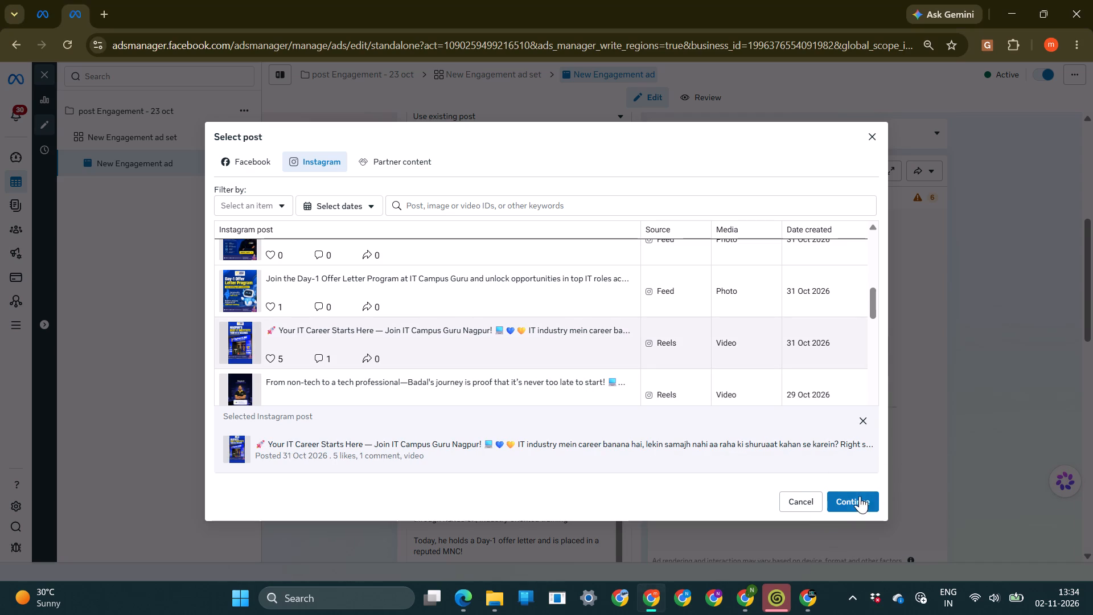
pyautogui.click(856, 501)
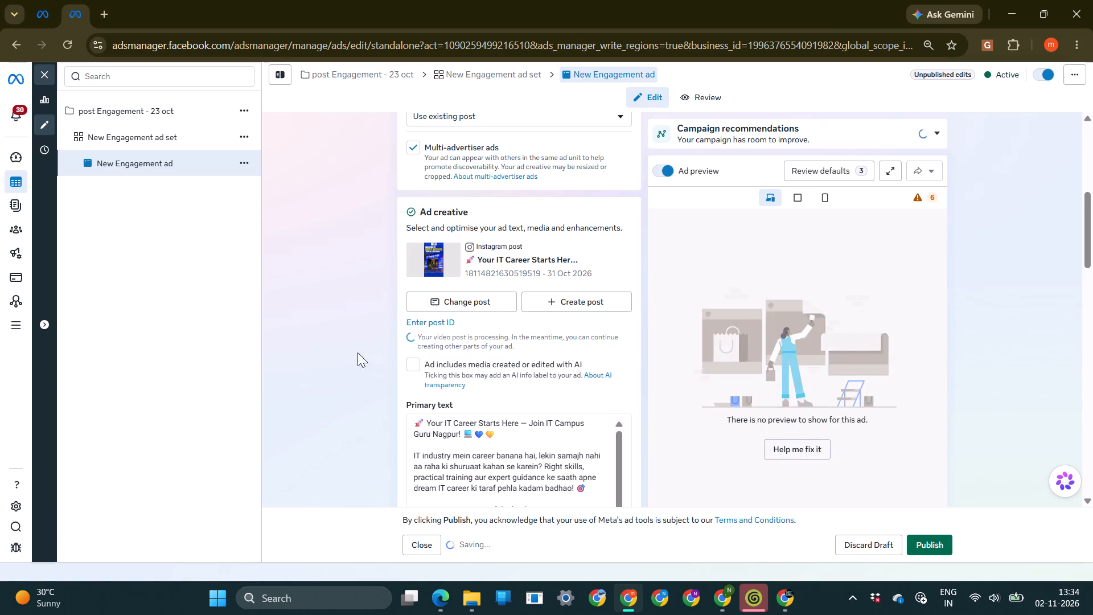
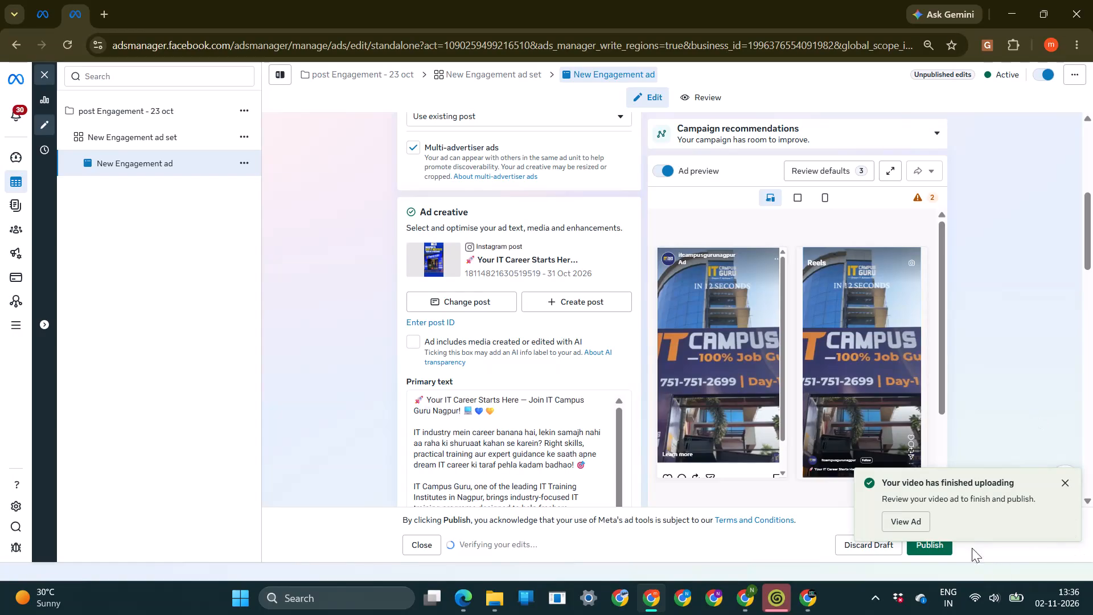
# Publish the edited New Engagement ad in the post Engagement - 23 oct campaign, dismissing the video upload notification.
pyautogui.click(929, 549)
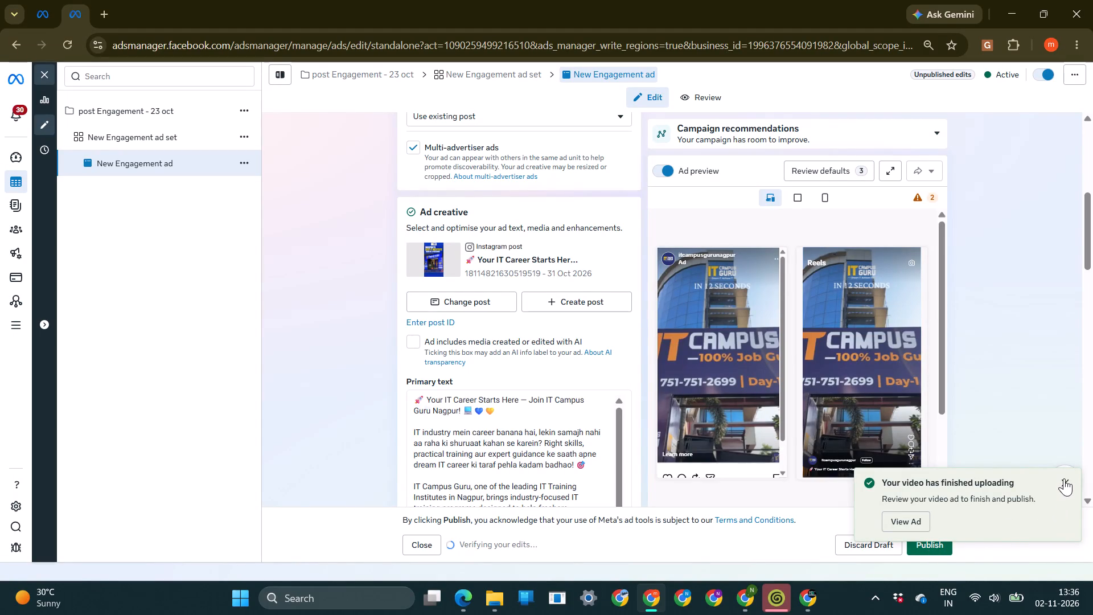
pyautogui.click(1063, 481)
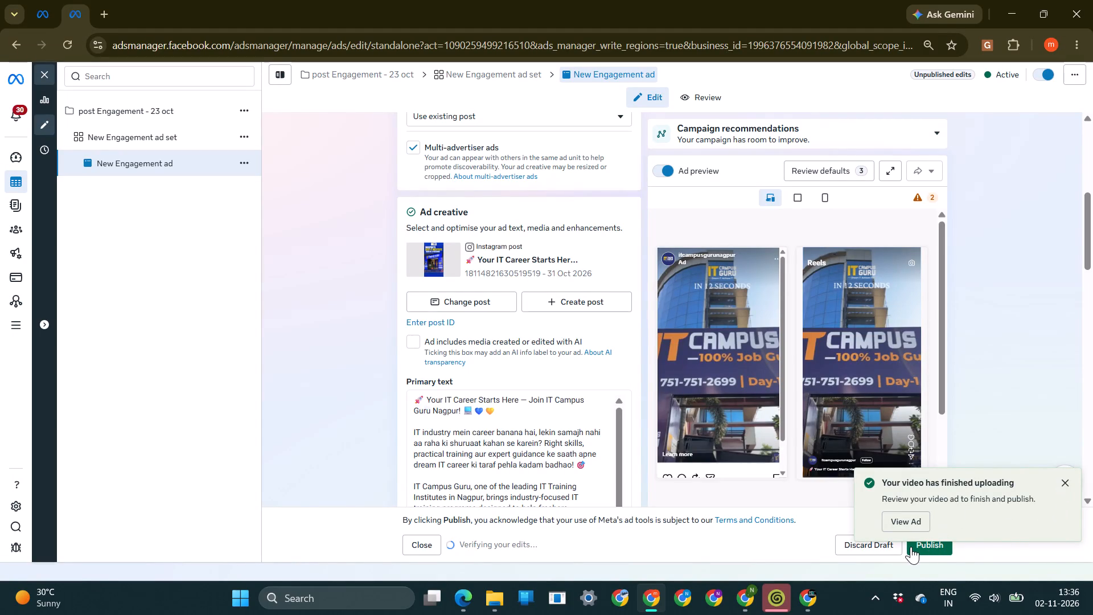
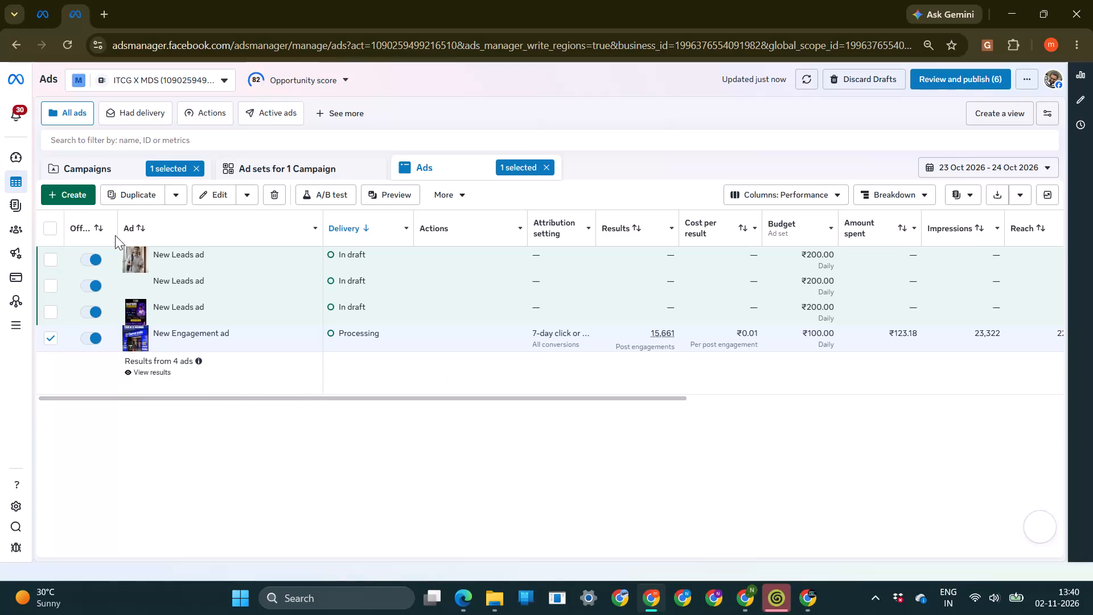
# Return to the ITCG X MDS campaigns list and clear the ad selection, keeping the post Engagement - 23 oct campaign selected.
pyautogui.click(122, 167)
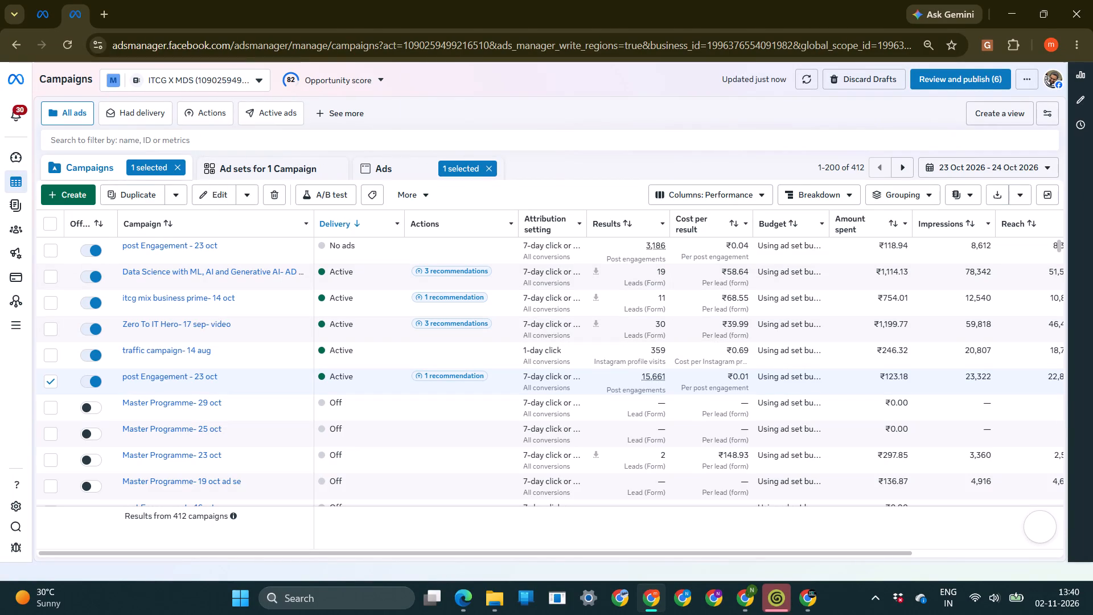
pyautogui.click(488, 167)
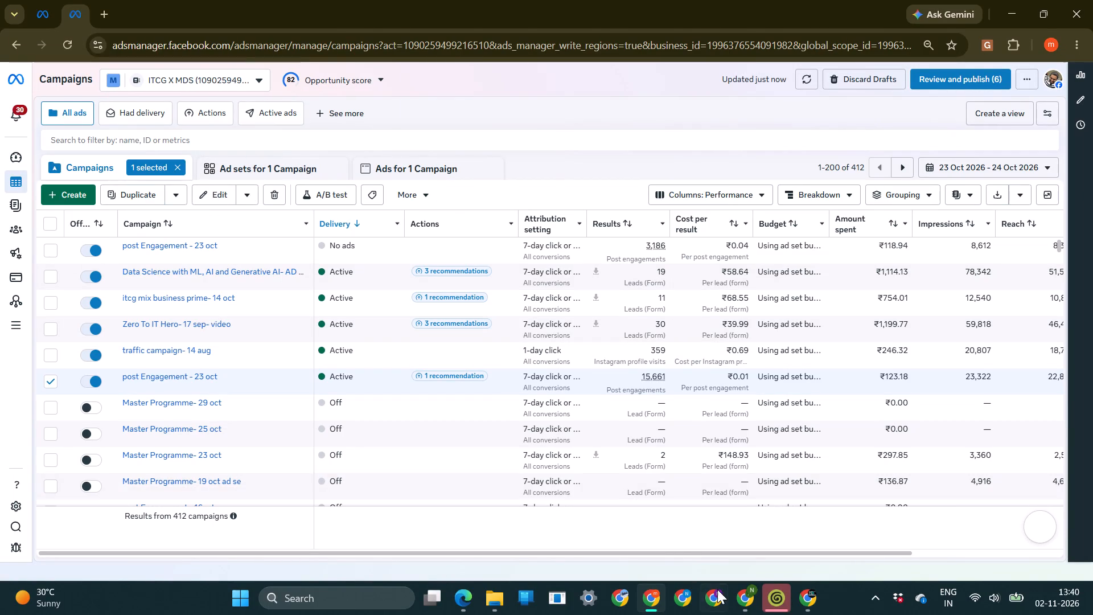
# Switch to the task sheet in the other browser window and reload it so the daily task rows display fully.
pyautogui.click(754, 609)
pyautogui.click(380, 0)
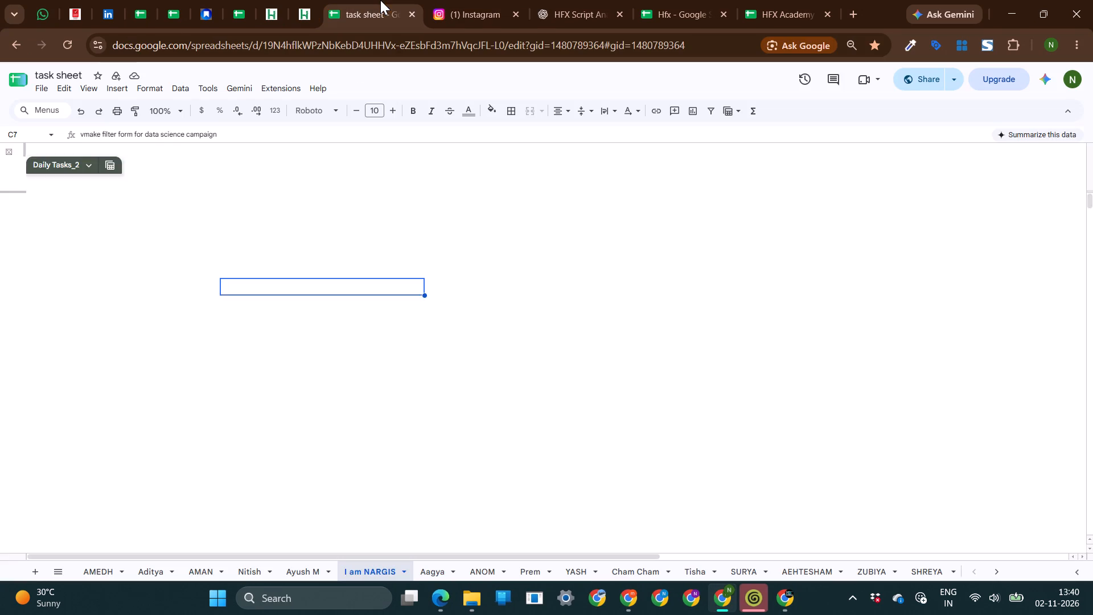
pyautogui.click(186, 208)
pyautogui.click(167, 313)
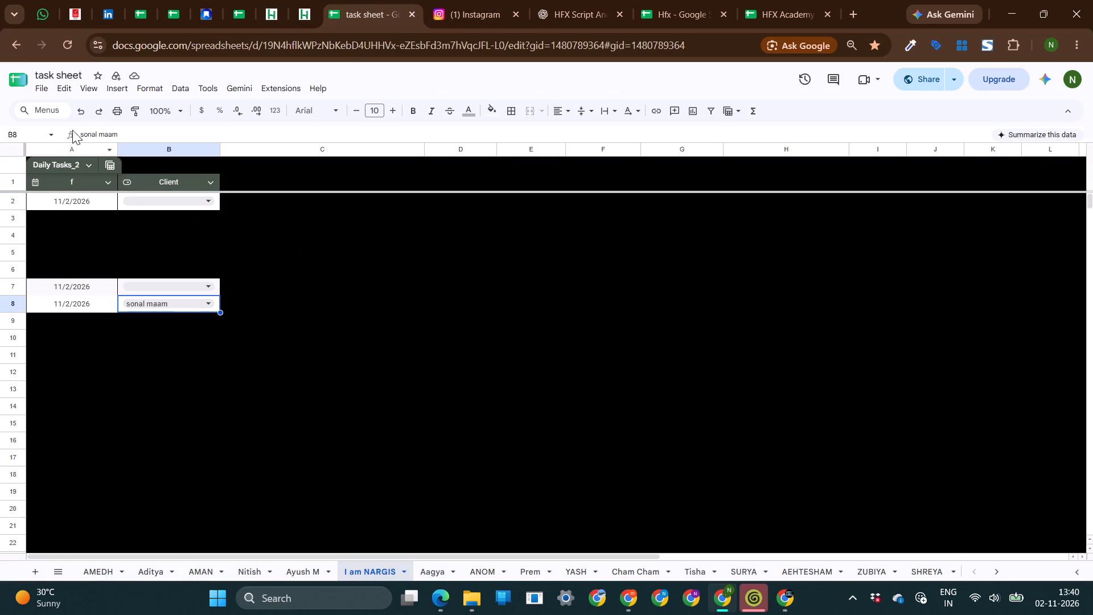
pyautogui.click(64, 45)
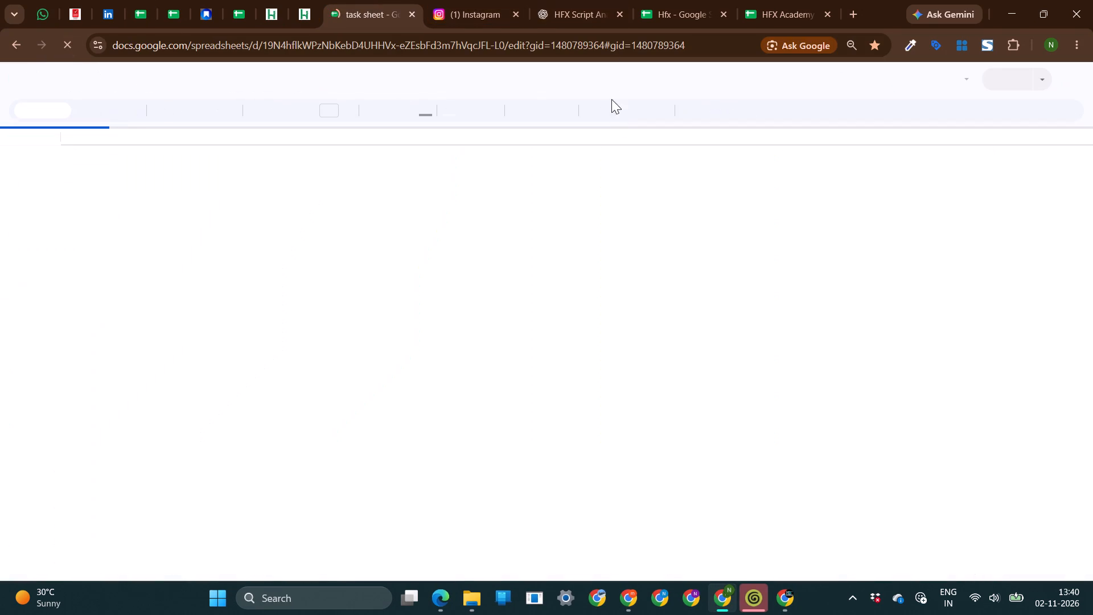
pyautogui.click(328, 418)
pyautogui.scroll(2, 328, 418)
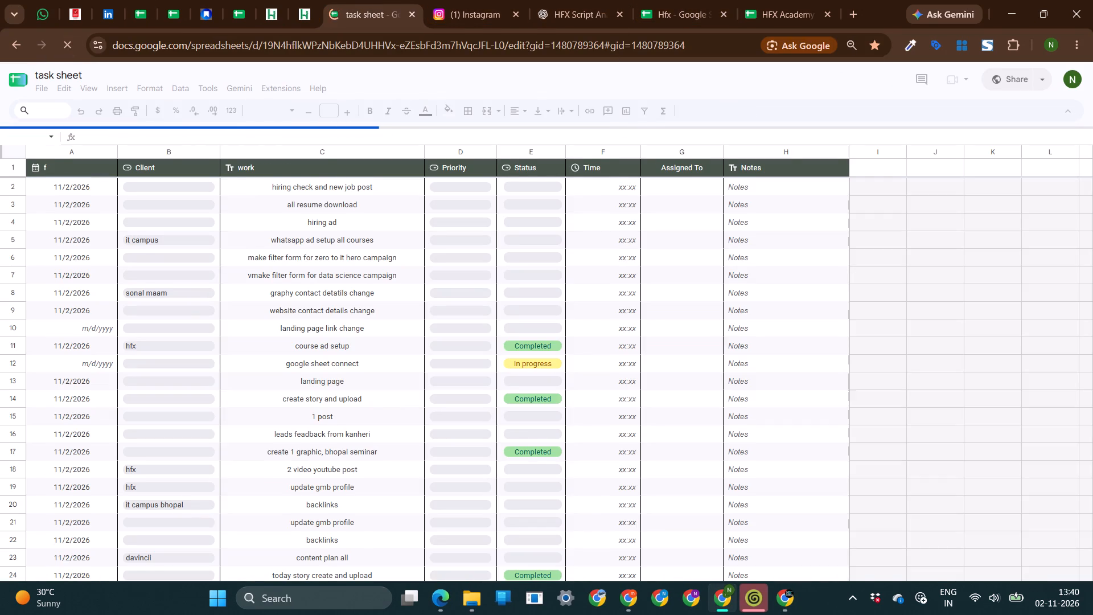
# Insert a row above the sonal maam "graphy contact detatils change" task and enter "2 post eng campaign" as its work.
pyautogui.click(6, 305)
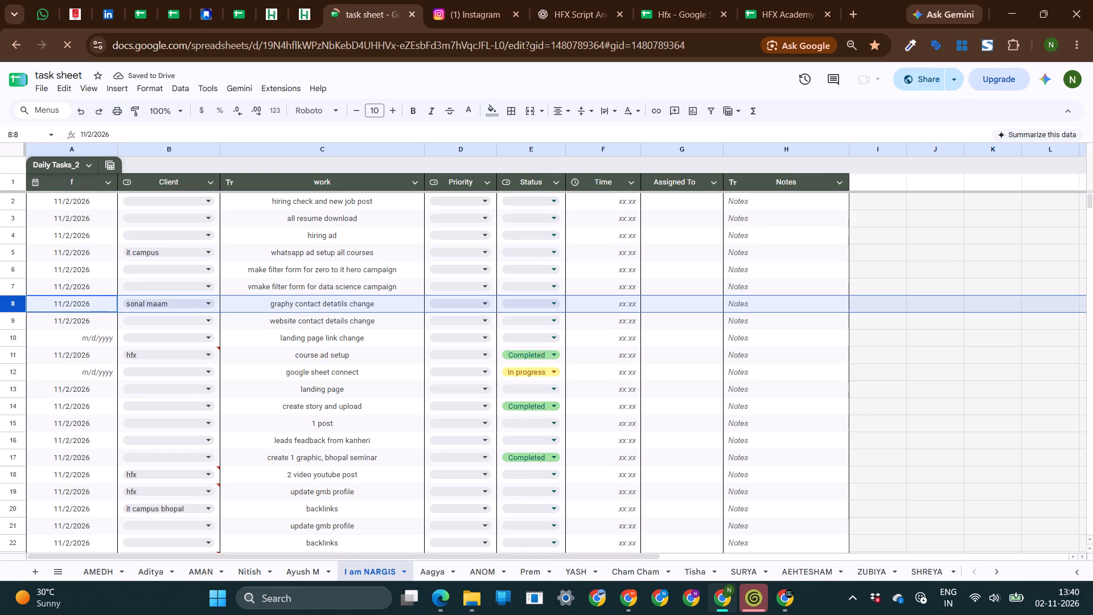
pyautogui.rightClick(6, 305)
pyautogui.click(87, 371)
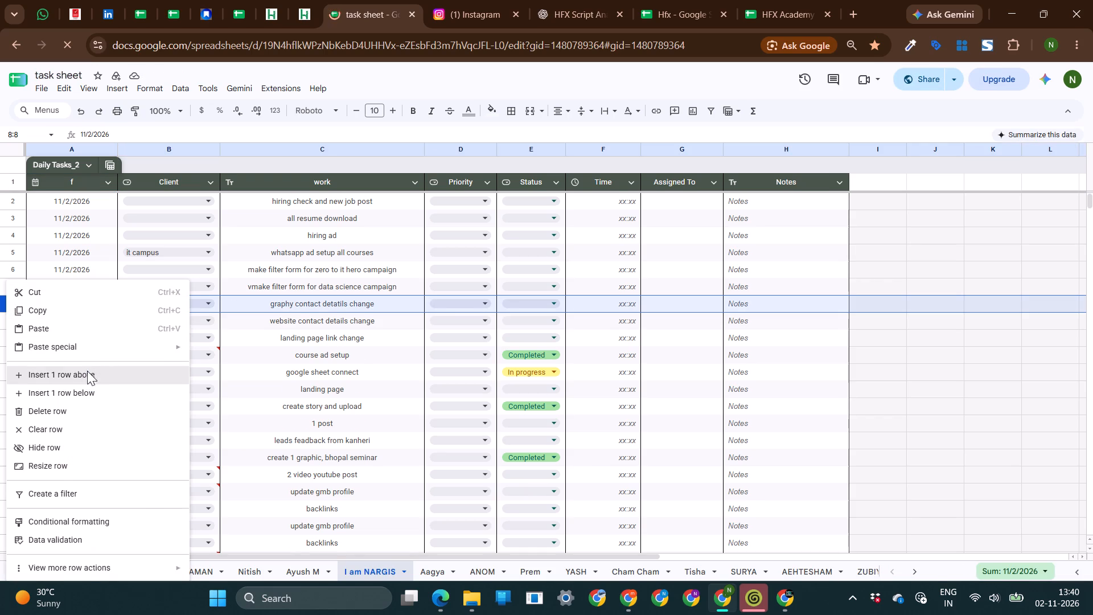
pyautogui.click(303, 302)
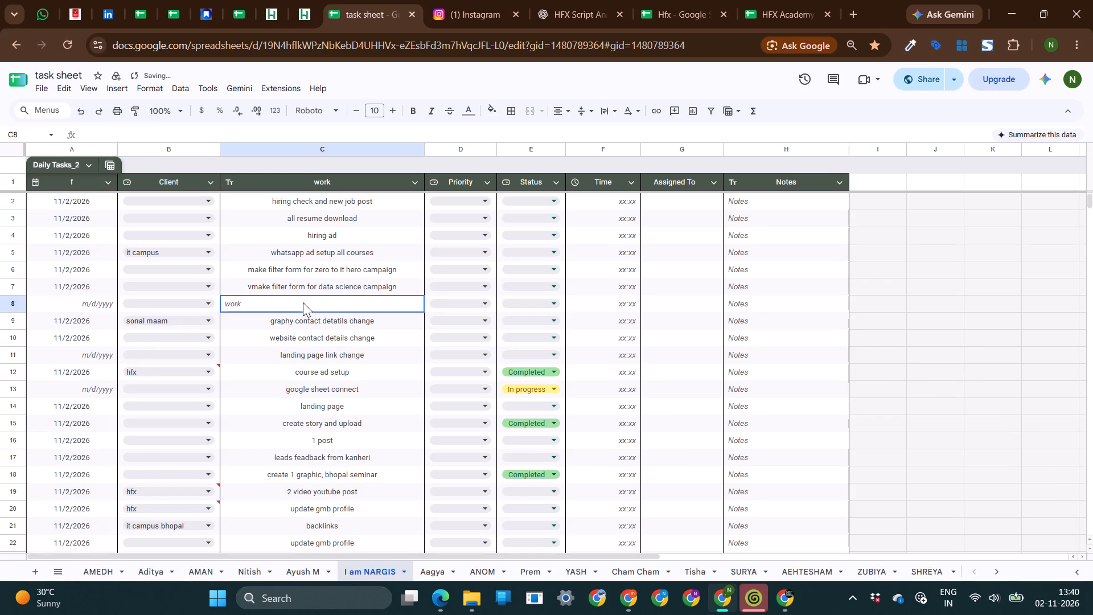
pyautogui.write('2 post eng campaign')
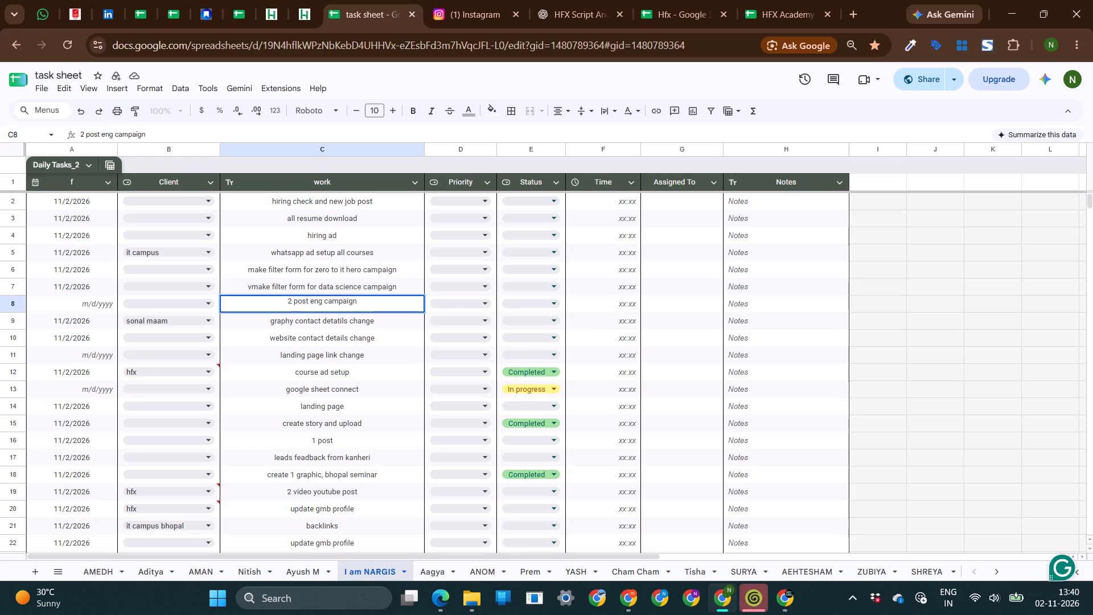
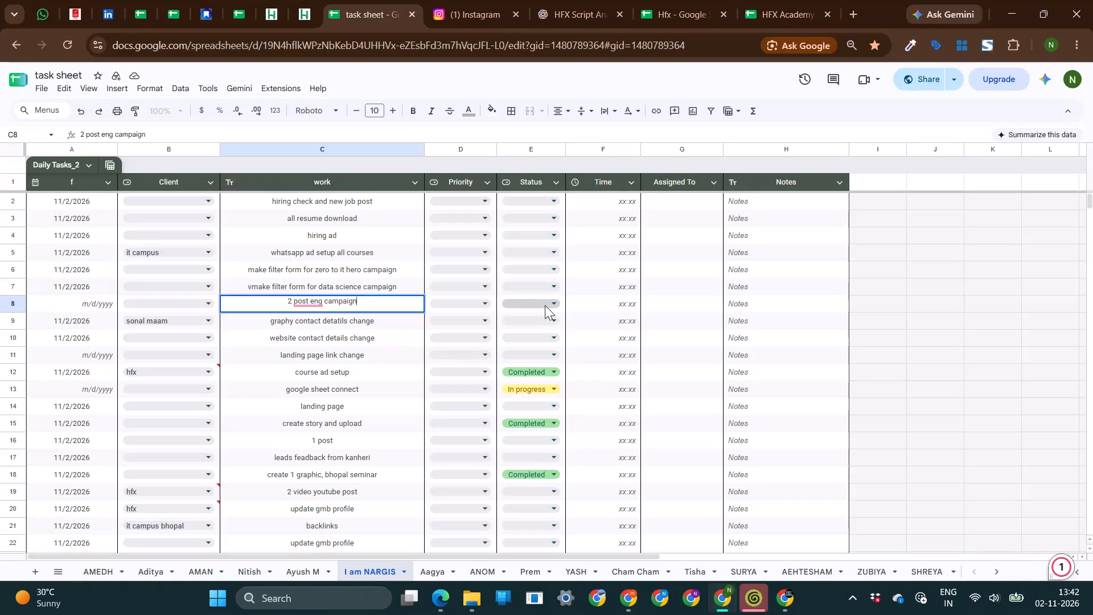
# Set the status of the "2 post eng campaign" task to Completed in the task sheet.
pyautogui.click(541, 307)
pyautogui.click(542, 377)
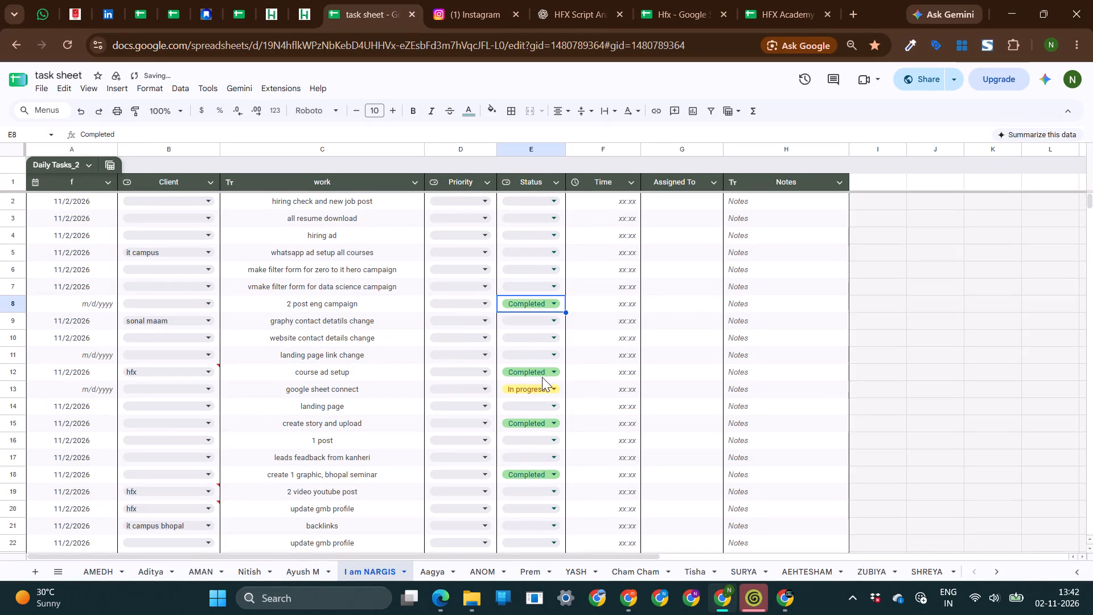
pyautogui.click(367, 431)
pyautogui.scroll(-1, 367, 431)
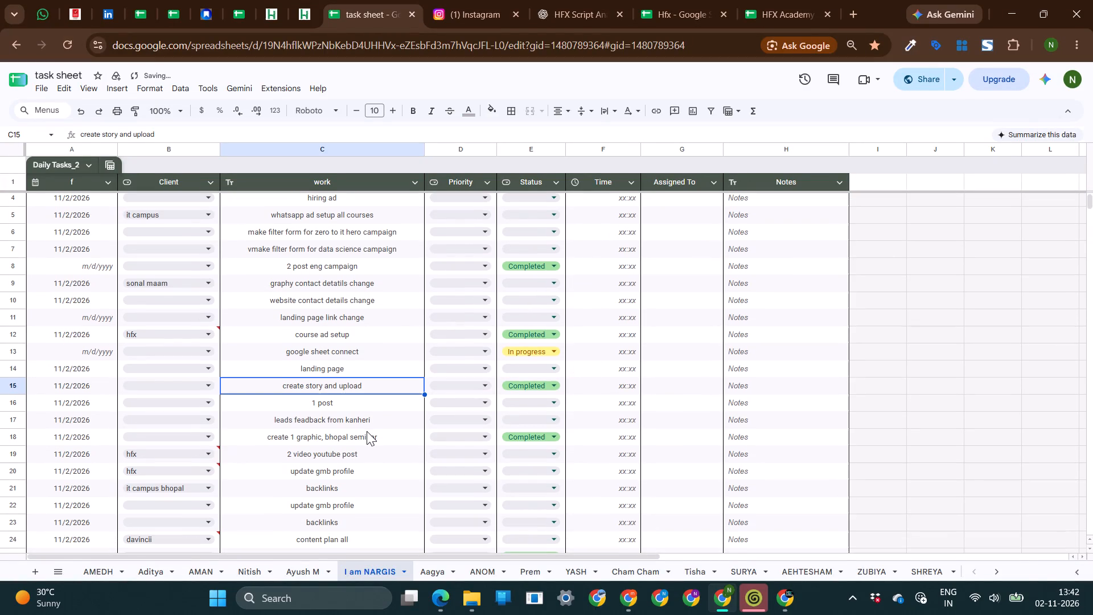
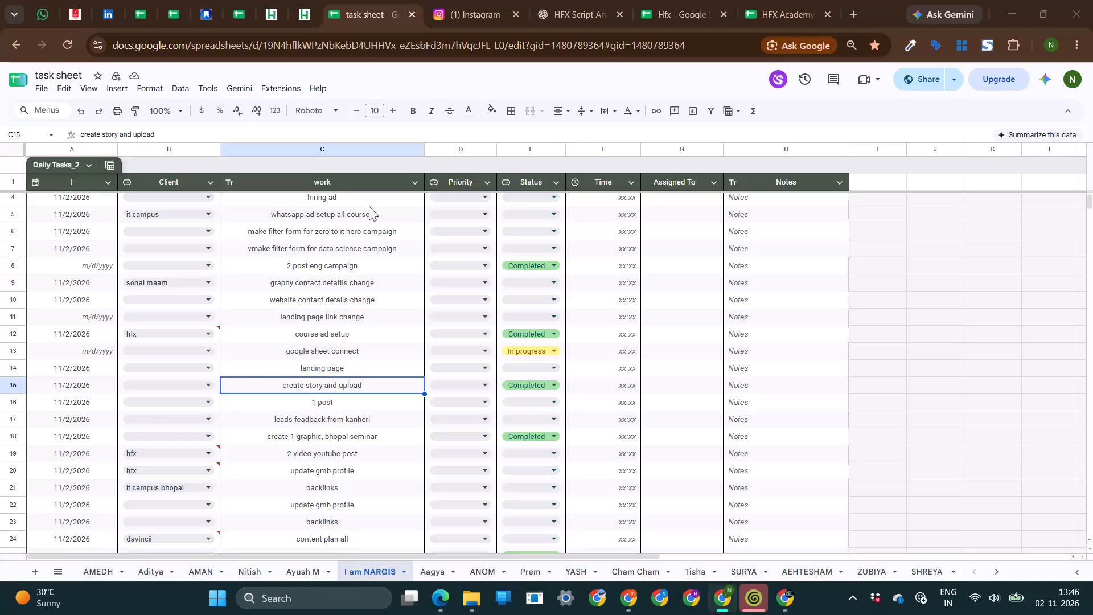
# Check the "1 post" entry in the task sheet, and switch back to the HFX snipers campaigns list in Ads Manager.
pyautogui.click(389, 401)
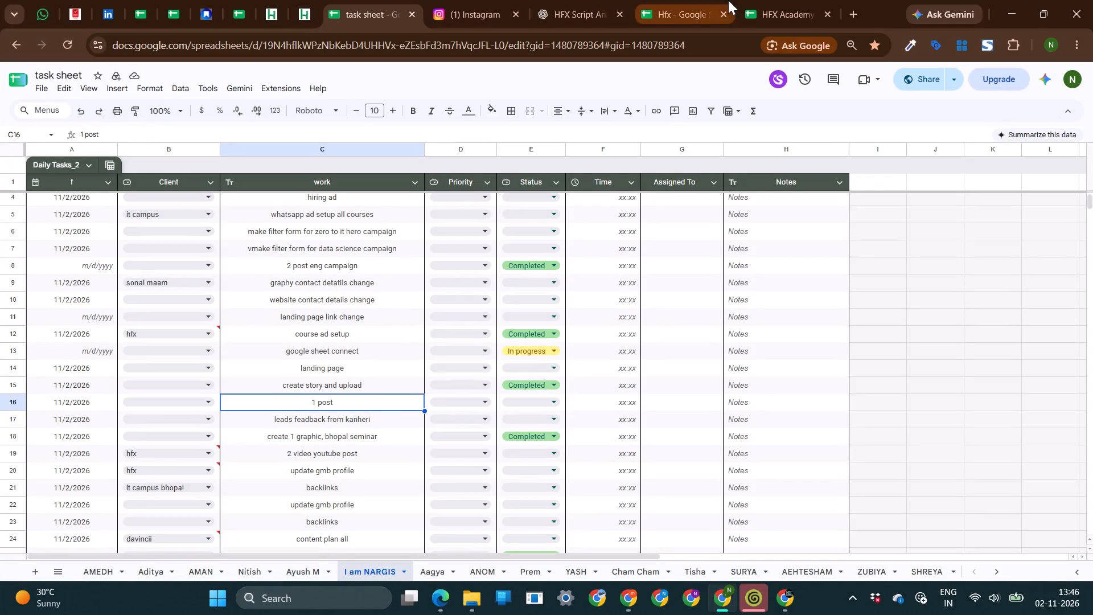
pyautogui.click(790, 597)
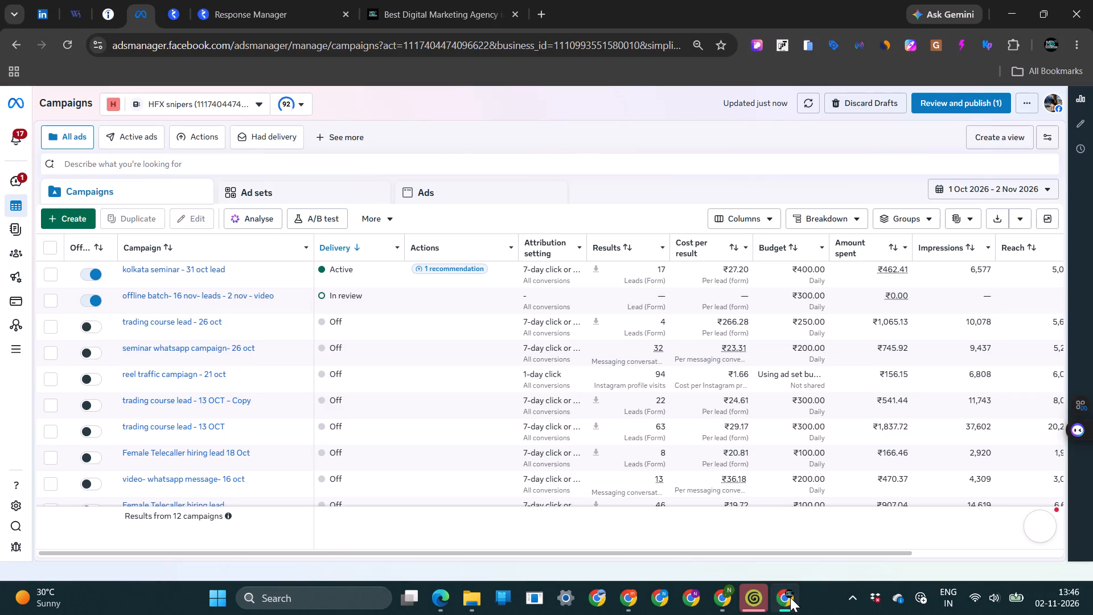
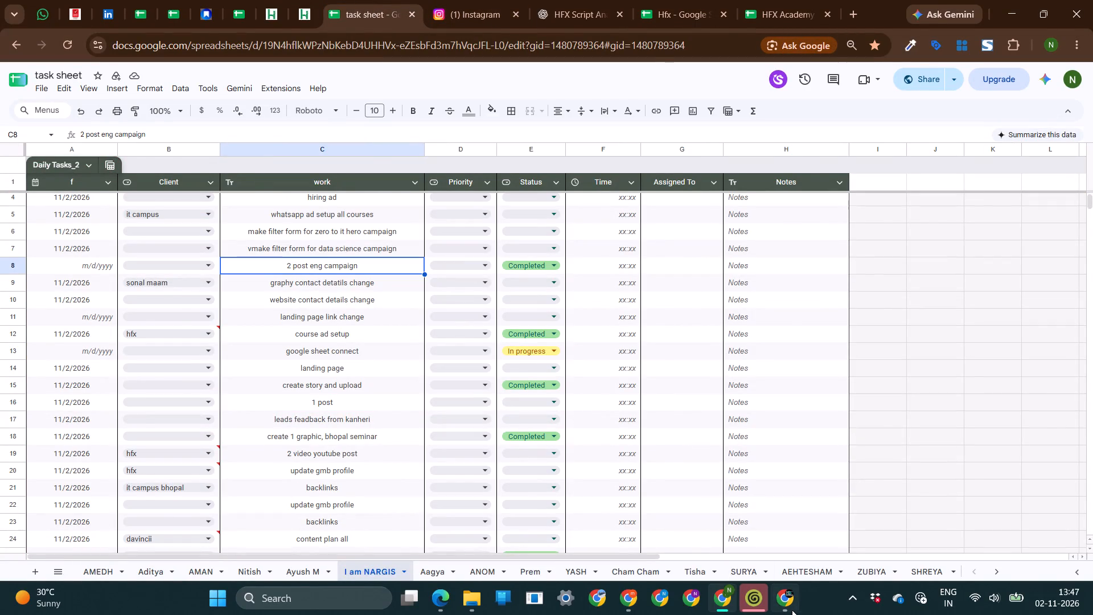
# Check the Digital Marketing Intern job responses on Naukri, and return to the ITCG X MDS campaigns list in Ads Manager.
pyautogui.click(791, 606)
pyautogui.click(262, 5)
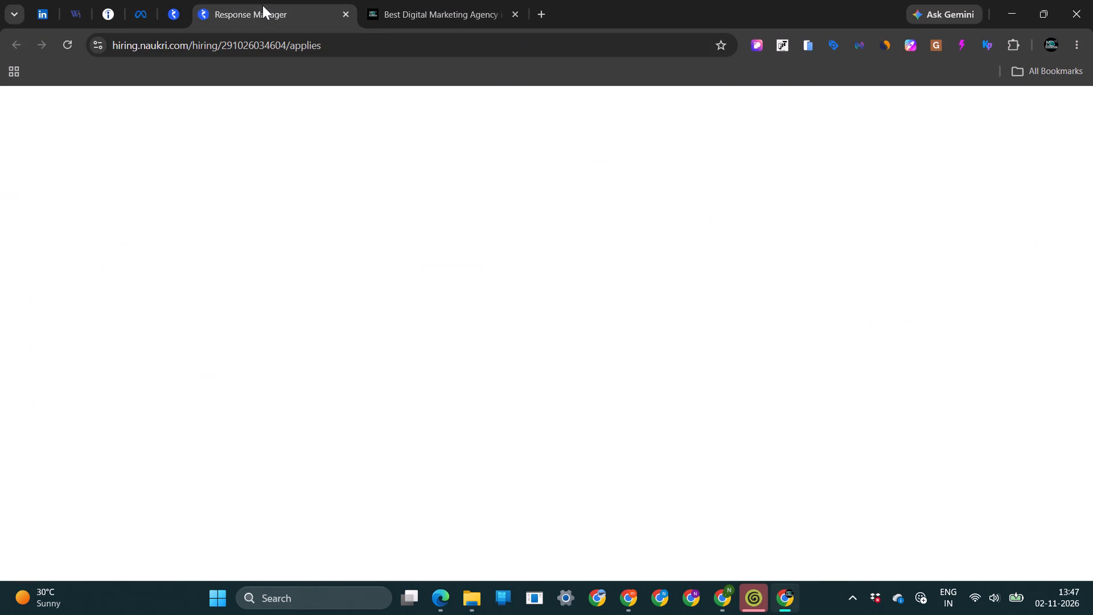
pyautogui.click(395, 0)
pyautogui.click(280, 3)
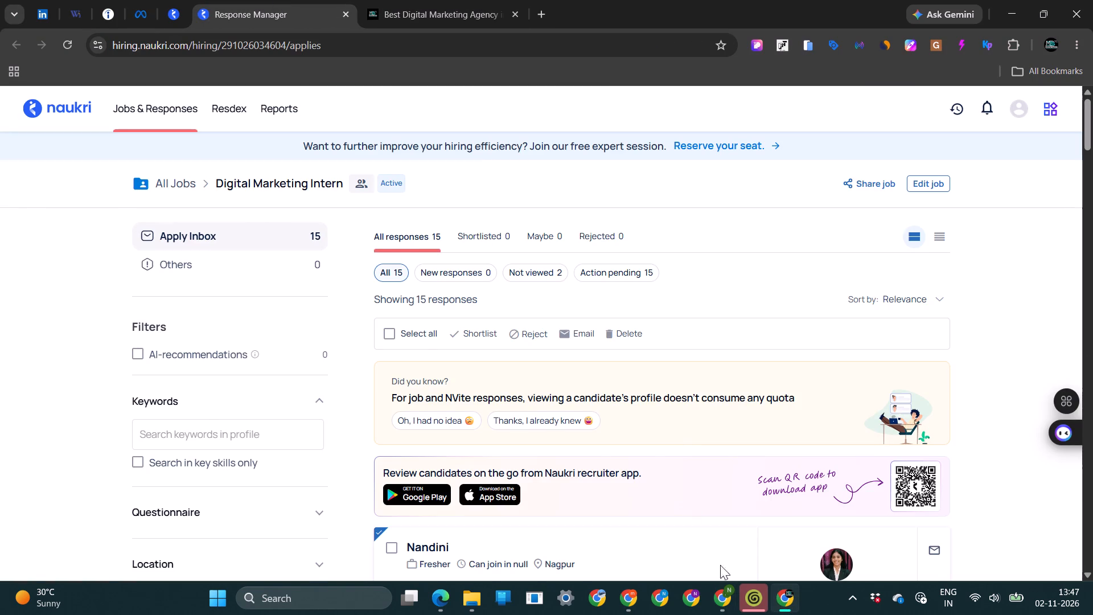
pyautogui.click(723, 600)
pyautogui.click(624, 590)
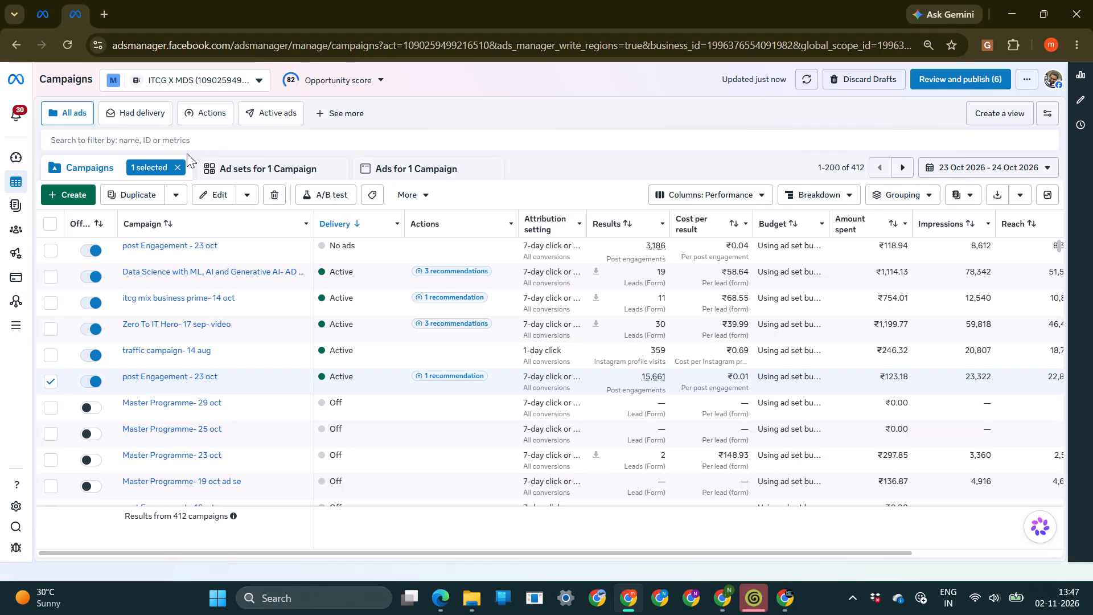
# Clear the campaign selection so the Campaigns list is no longer limited to the selected post Engagement - 23 oct campaign.
pyautogui.click(178, 164)
pyautogui.click(153, 162)
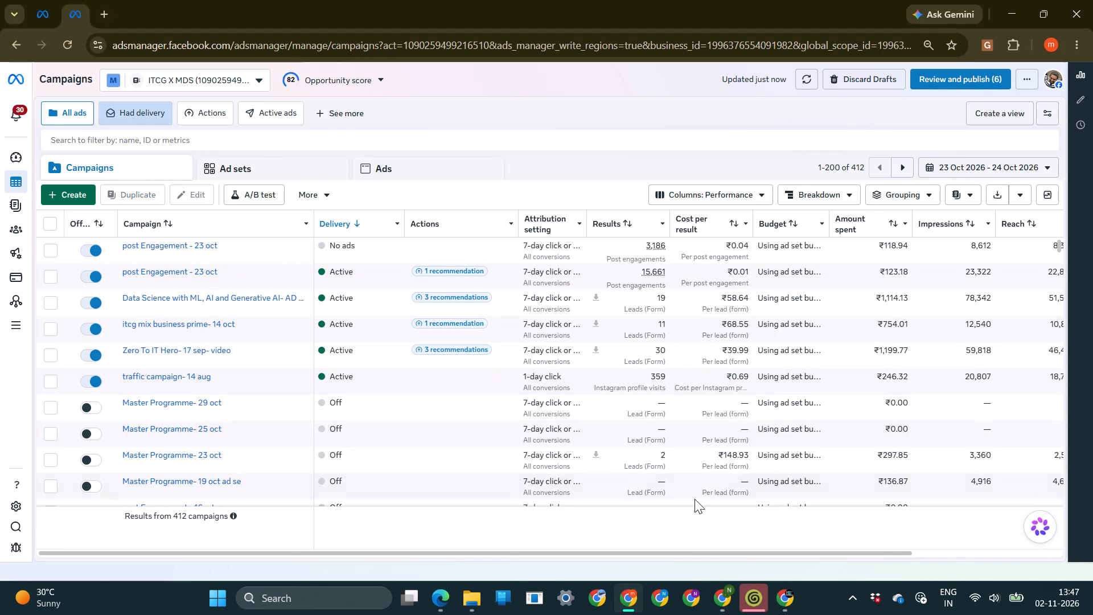
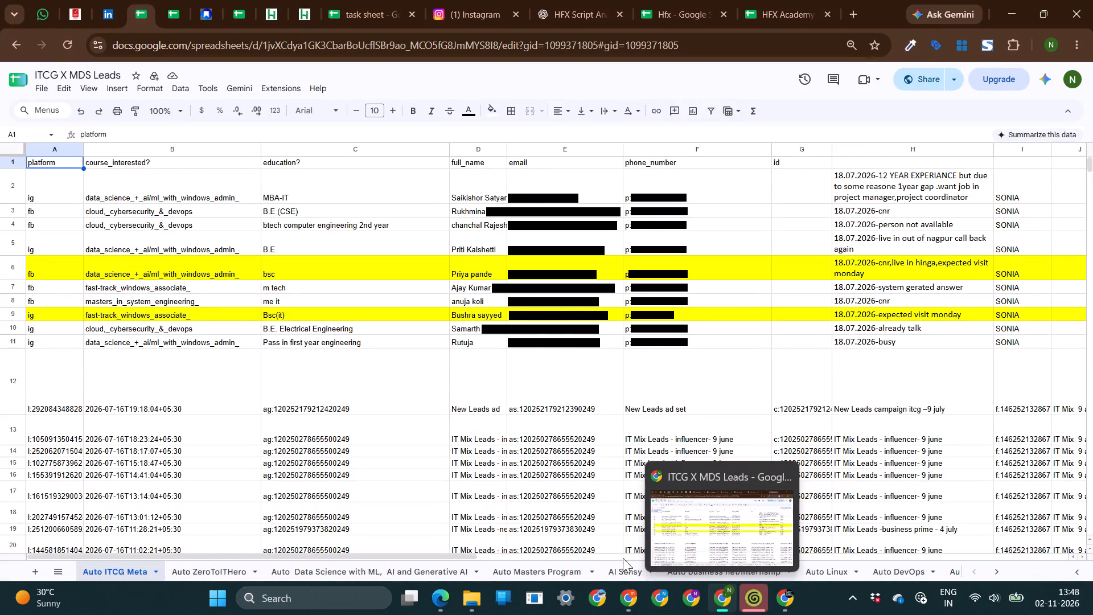
# Switch to the Ads Manager window showing ITCG X MDS campaigns for 1 Nov 2026 - 2 Nov 2026 and reload it.
pyautogui.click(634, 603)
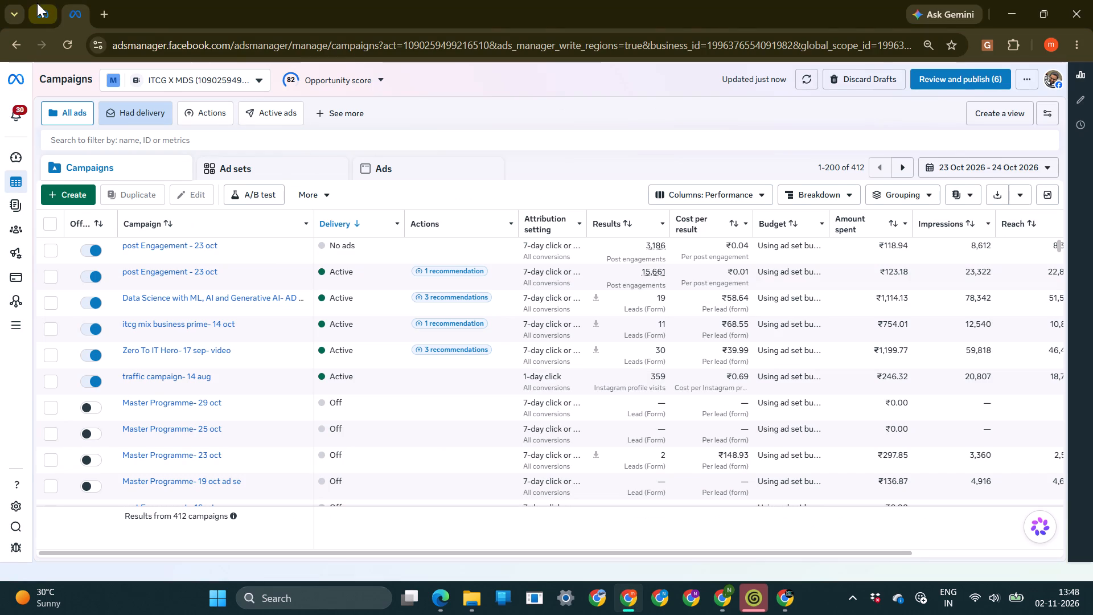
pyautogui.click(39, 5)
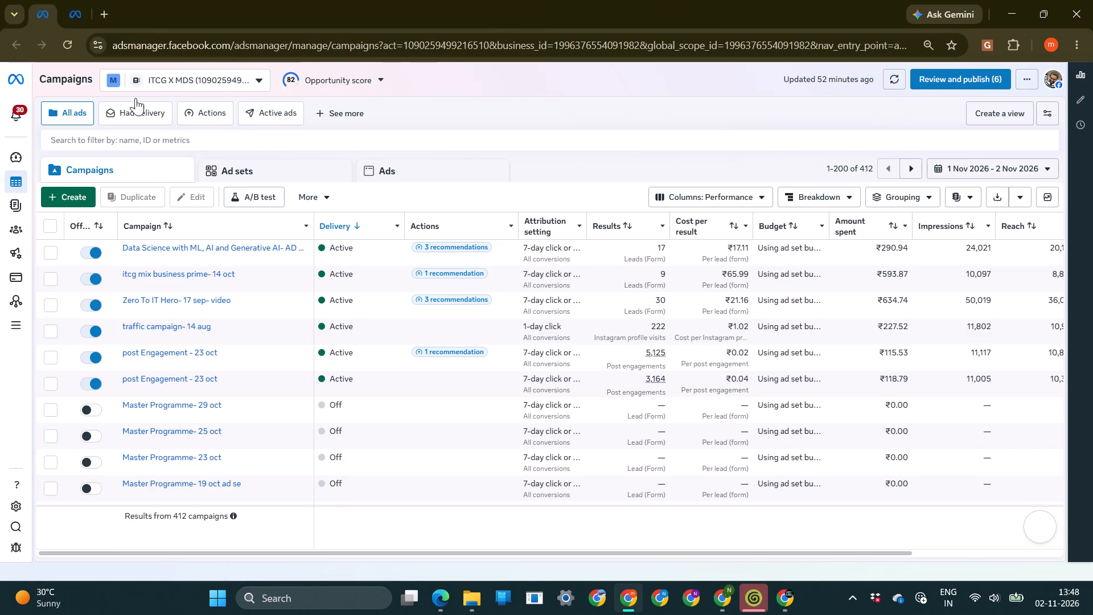
pyautogui.click(63, 47)
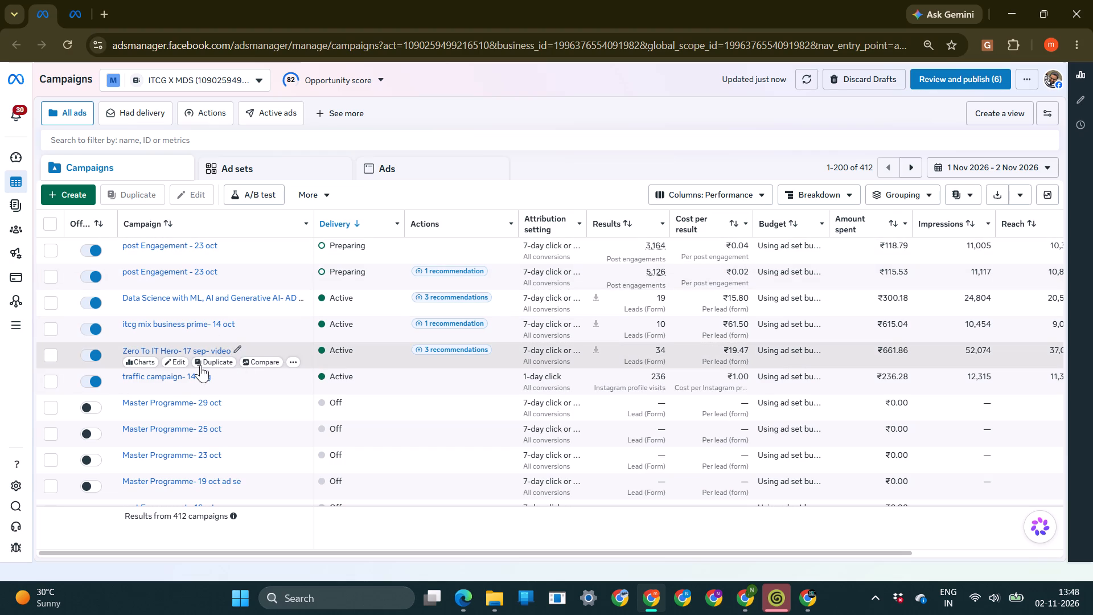
# Open the Zero To IT Hero- 17 sep- video campaign and inspect the ads in its first two ad sets, then close the editor.
pyautogui.click(172, 360)
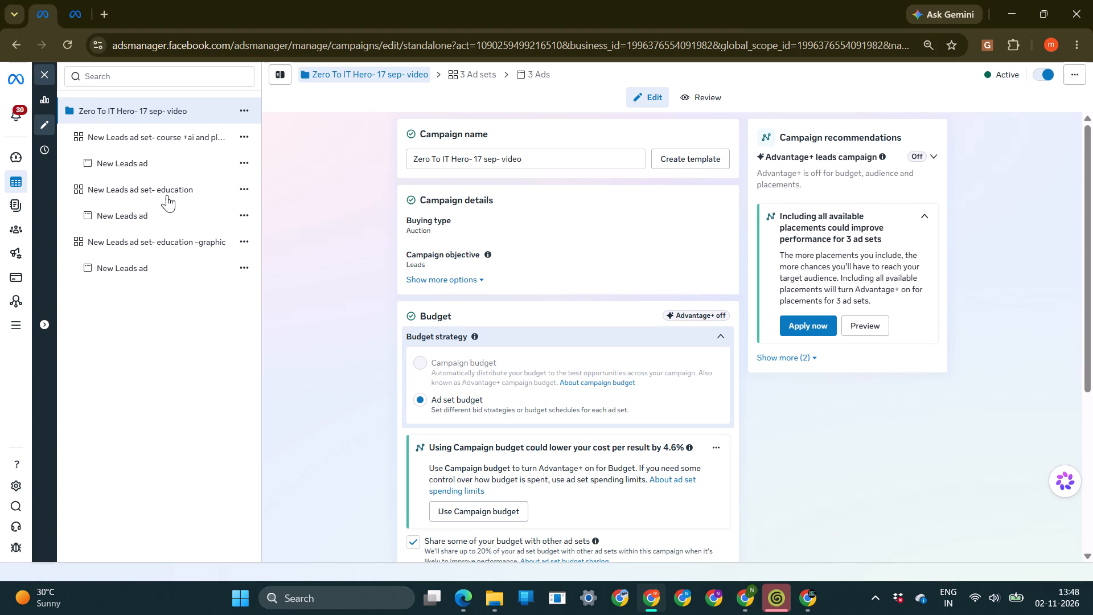
pyautogui.click(157, 158)
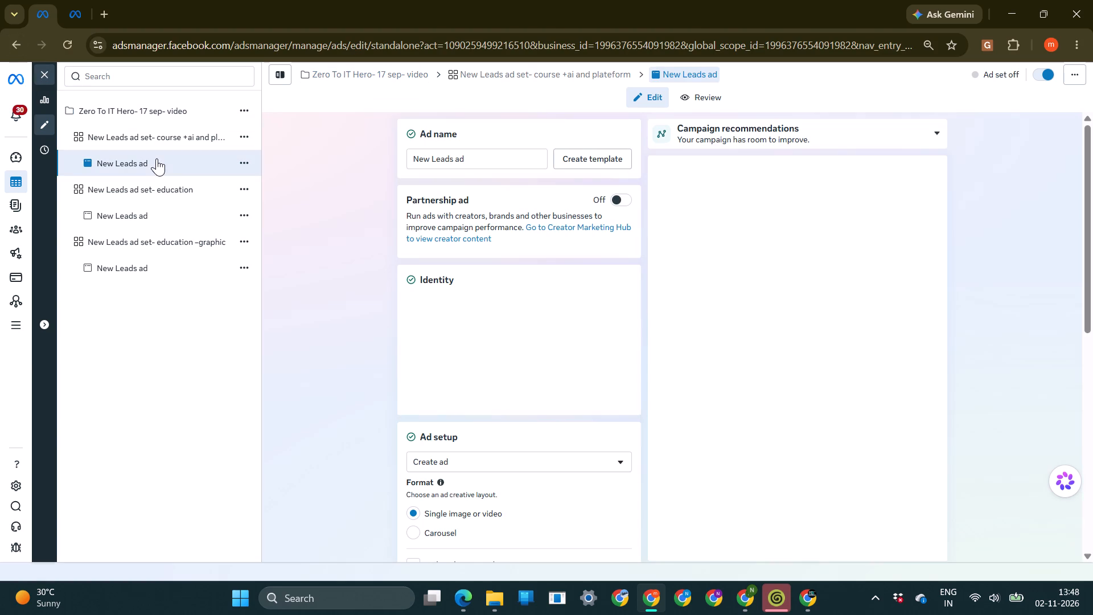
pyautogui.click(157, 218)
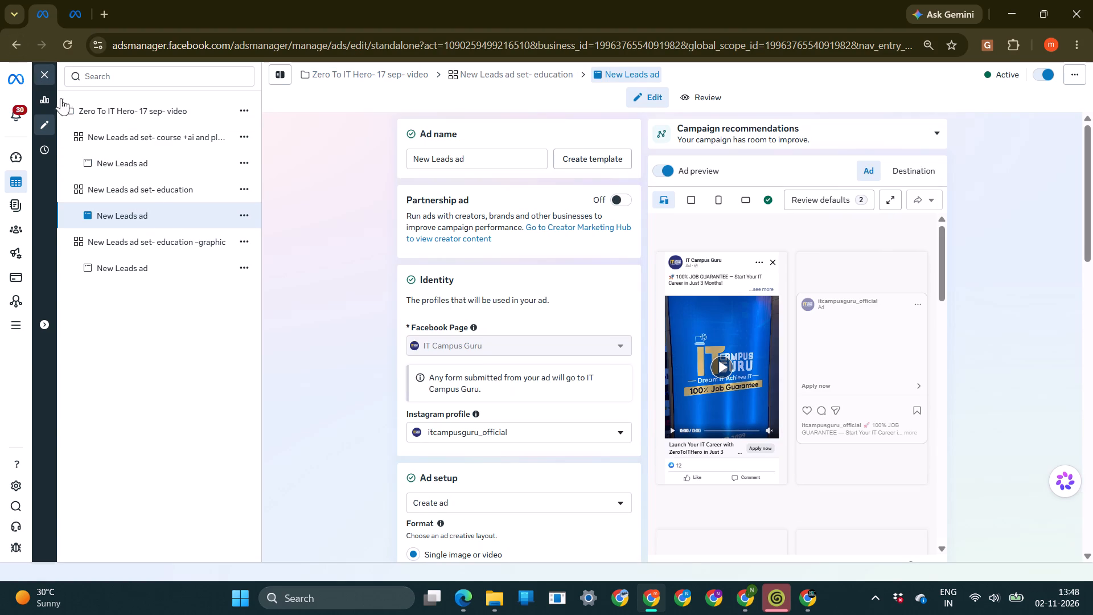
pyautogui.click(43, 72)
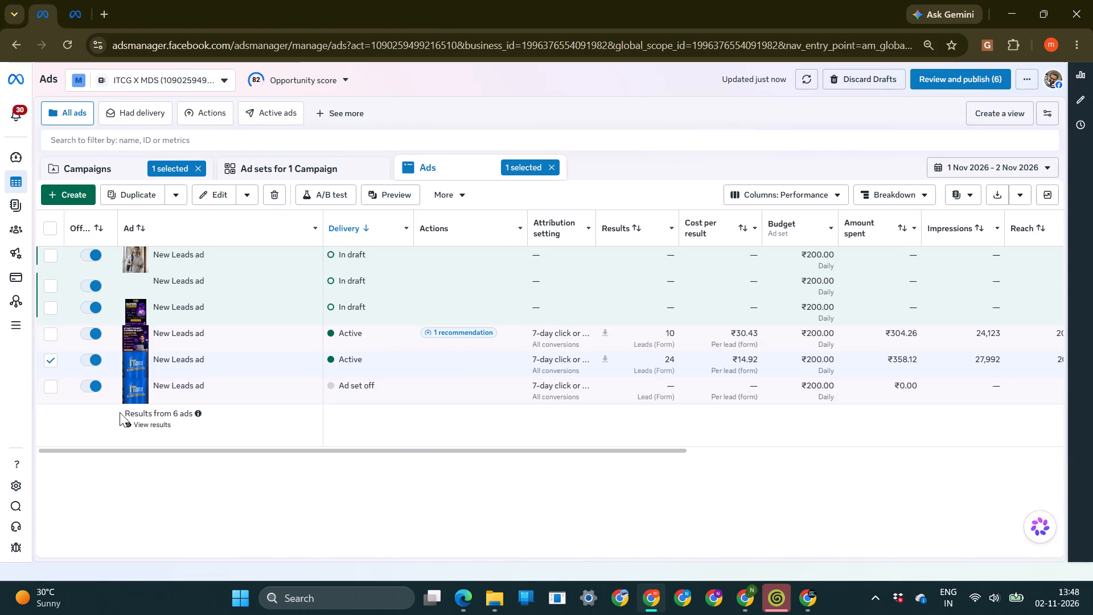
# Turn off the New Leads ad whose ad set is already off.
pyautogui.rightClick(89, 389)
pyautogui.rightClick(91, 391)
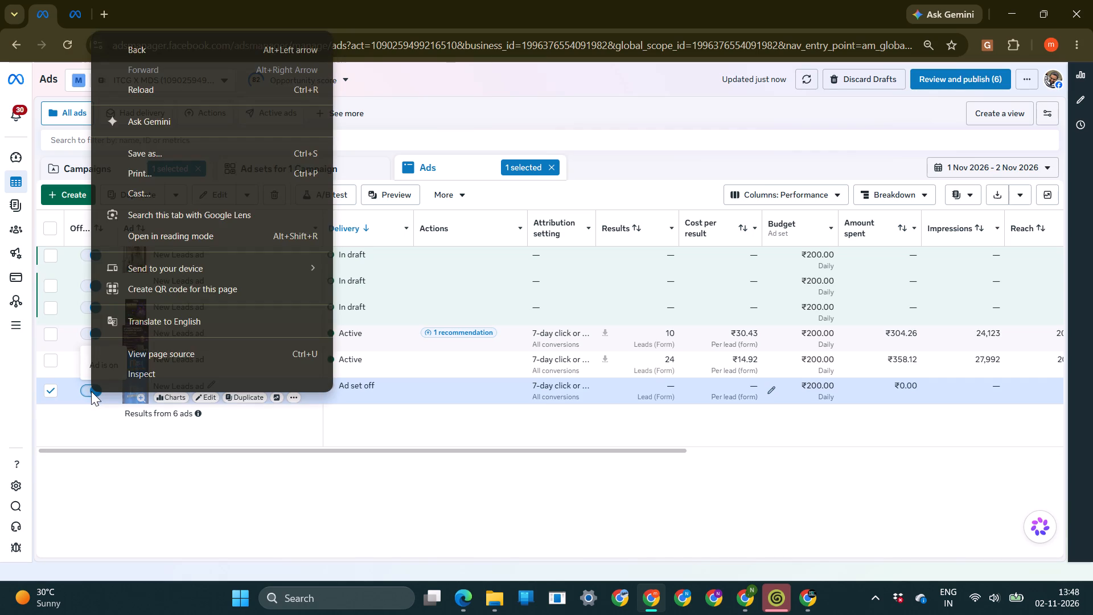
pyautogui.click(241, 530)
pyautogui.click(90, 393)
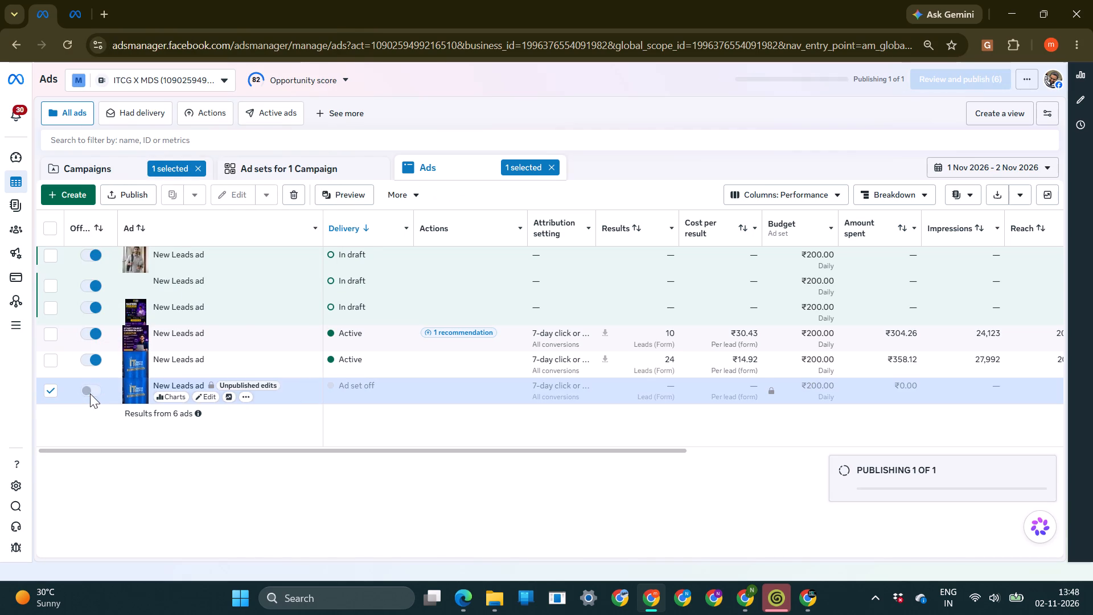
# Clear the ad selection and open the New Leads ad in the education –graphic ad set.
pyautogui.click(327, 167)
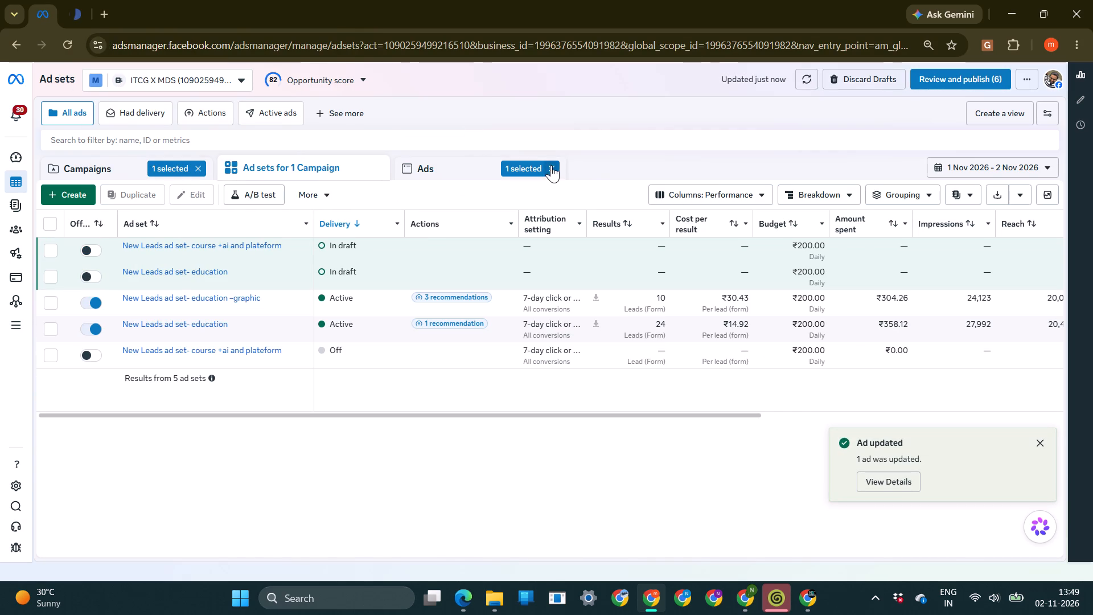
pyautogui.click(553, 170)
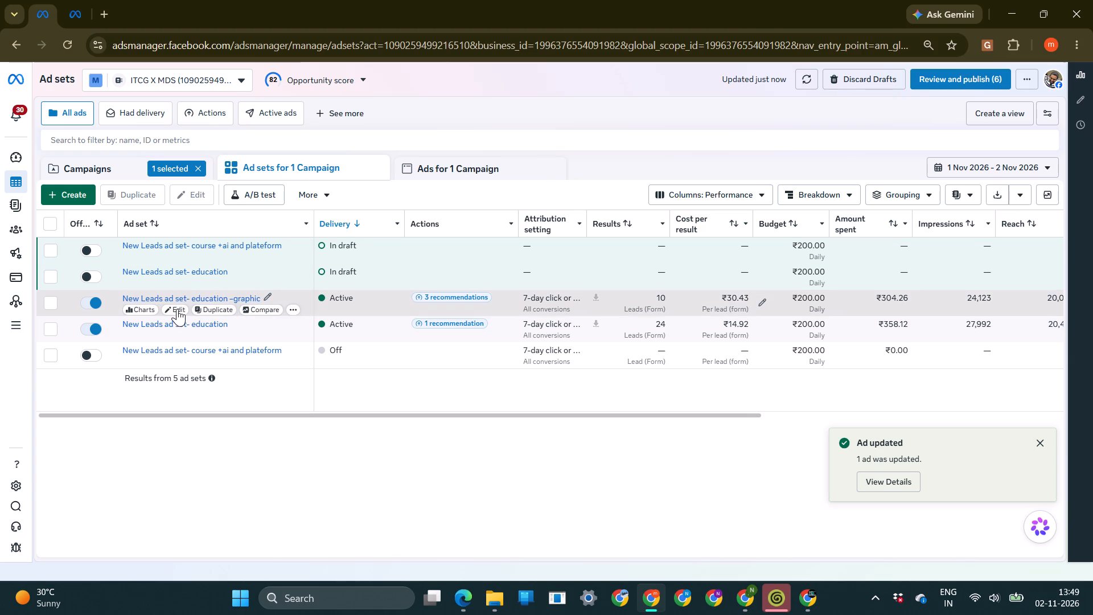
pyautogui.click(177, 309)
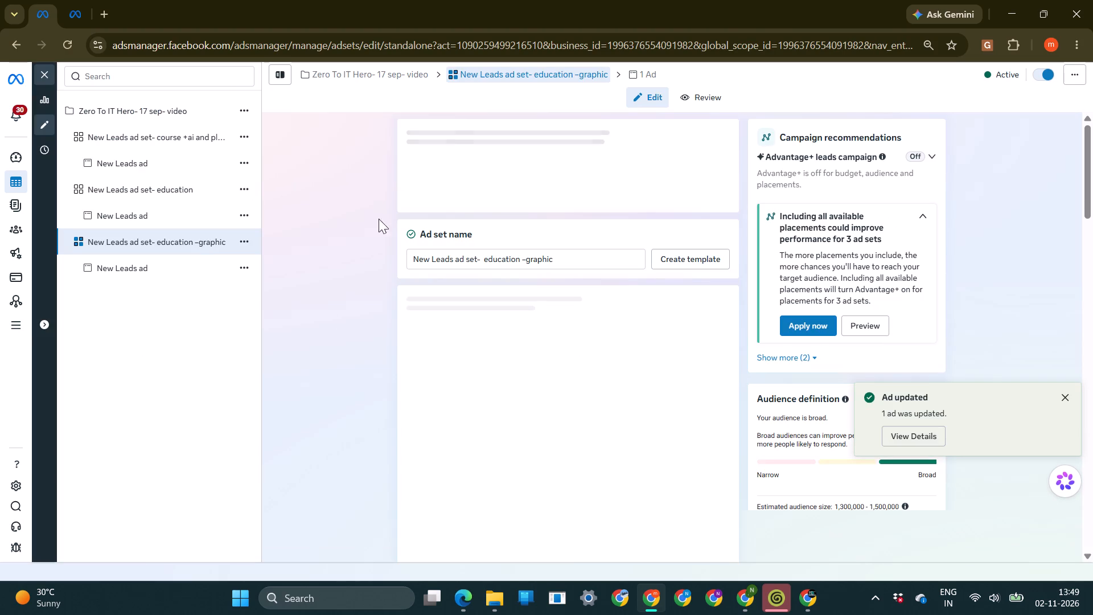
pyautogui.click(651, 73)
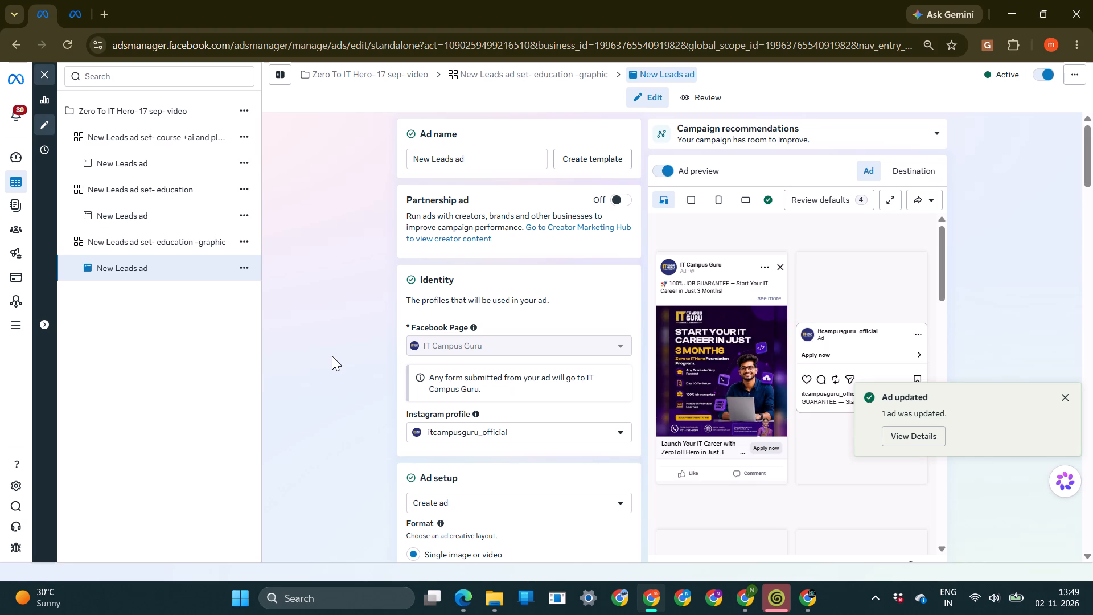
# Examine the ad's ZeroToITHero instant form, paging through its questions, contact information, privacy and ending previews.
pyautogui.scroll(-4, 332, 356)
pyautogui.scroll(2, 332, 356)
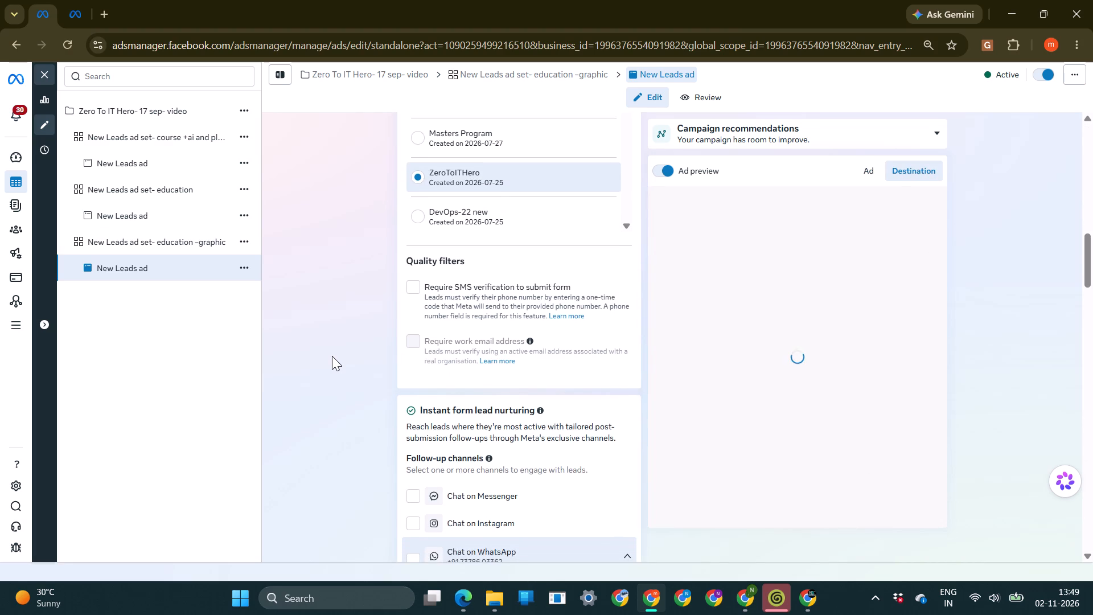
pyautogui.scroll(1, 332, 356)
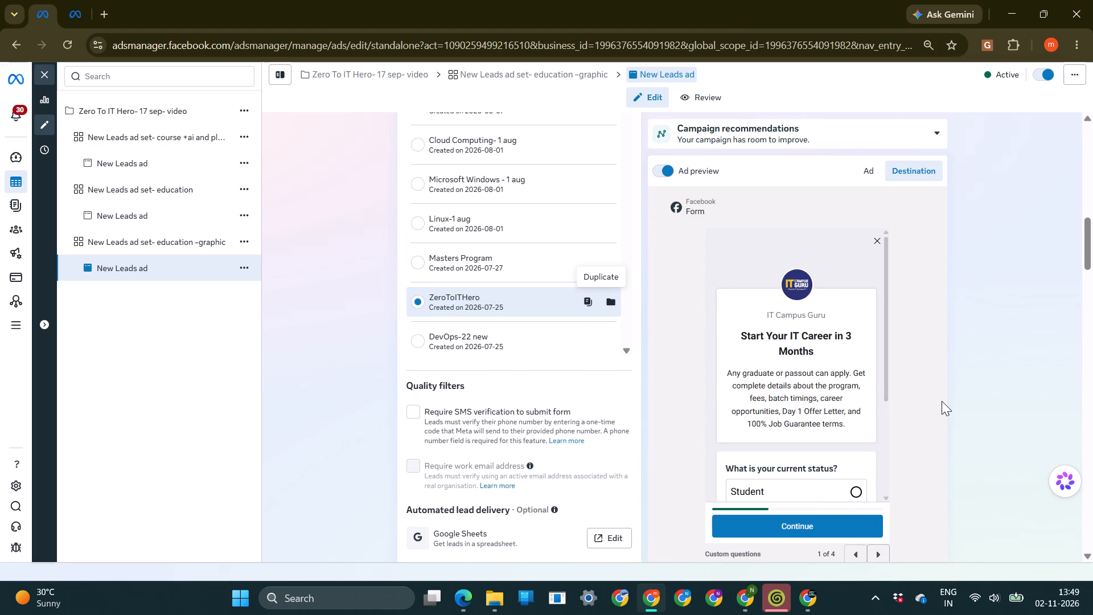
pyautogui.scroll(-5, 942, 401)
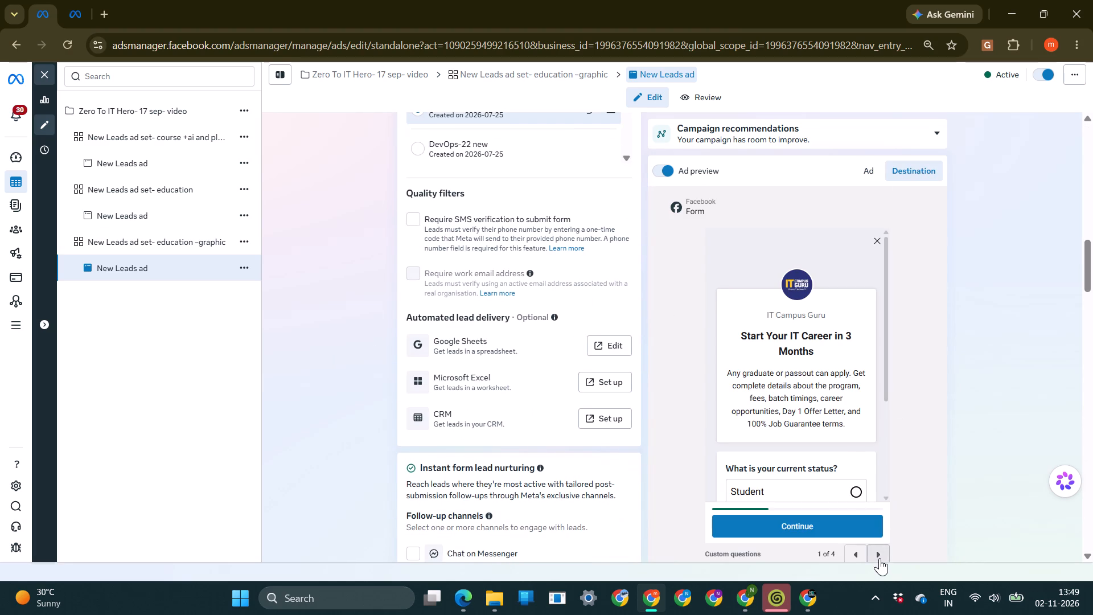
pyautogui.click(878, 557)
pyautogui.click(878, 555)
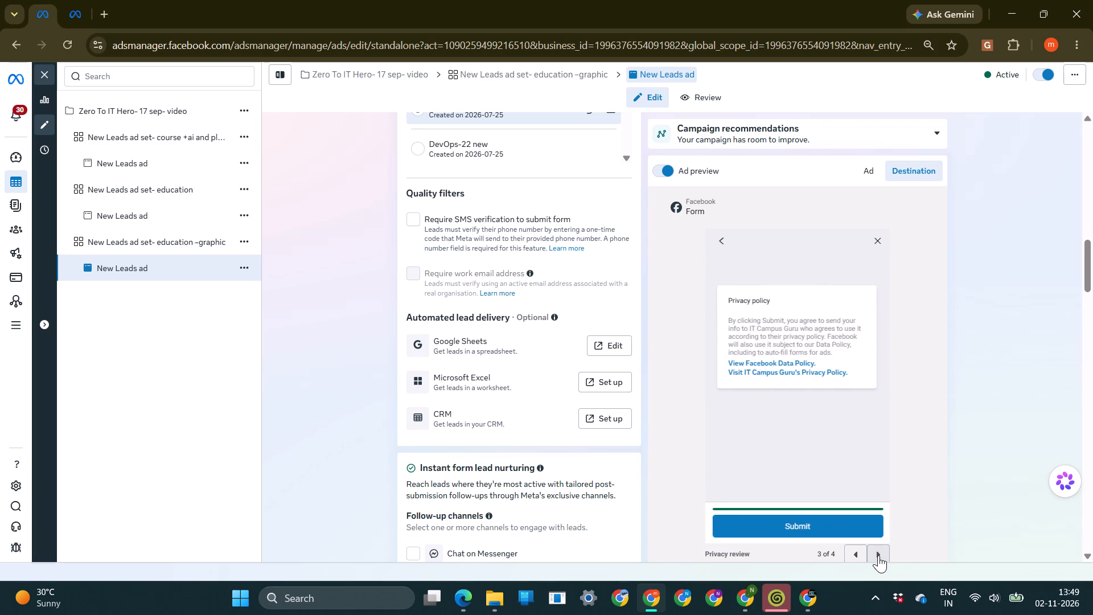
pyautogui.click(878, 555)
pyautogui.doubleClick(857, 560)
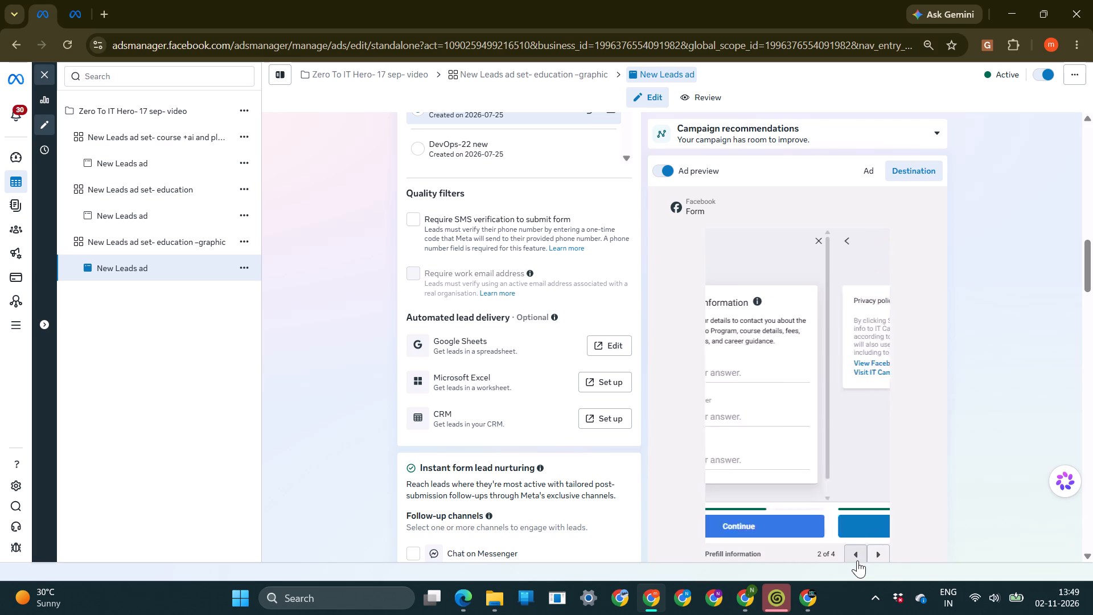
pyautogui.click(857, 560)
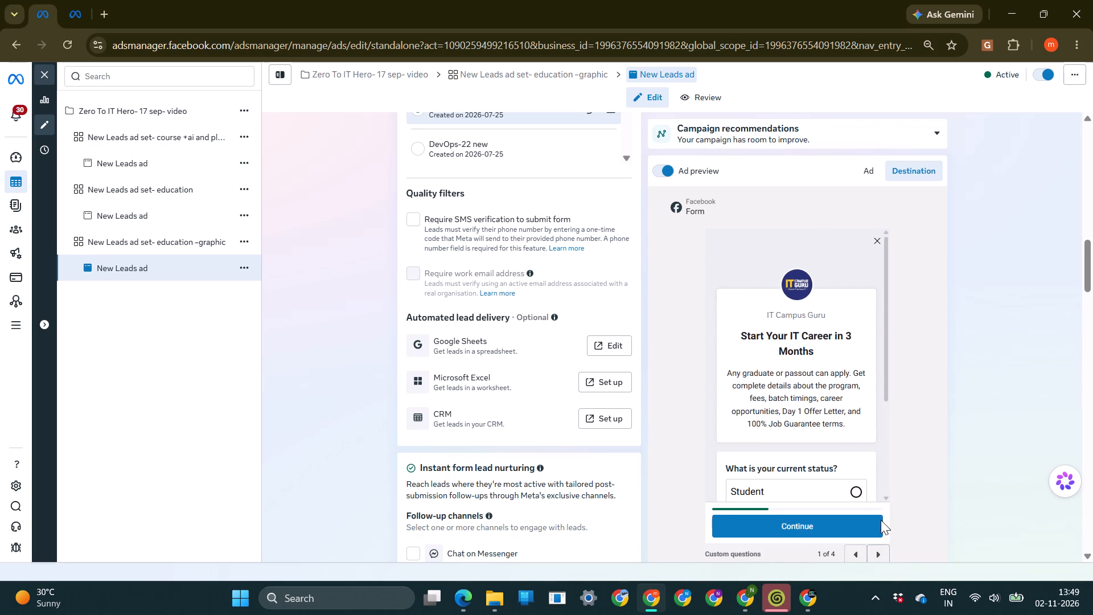
pyautogui.scroll(-1, 881, 520)
pyautogui.scroll(-4, 796, 378)
pyautogui.scroll(-1, 854, 477)
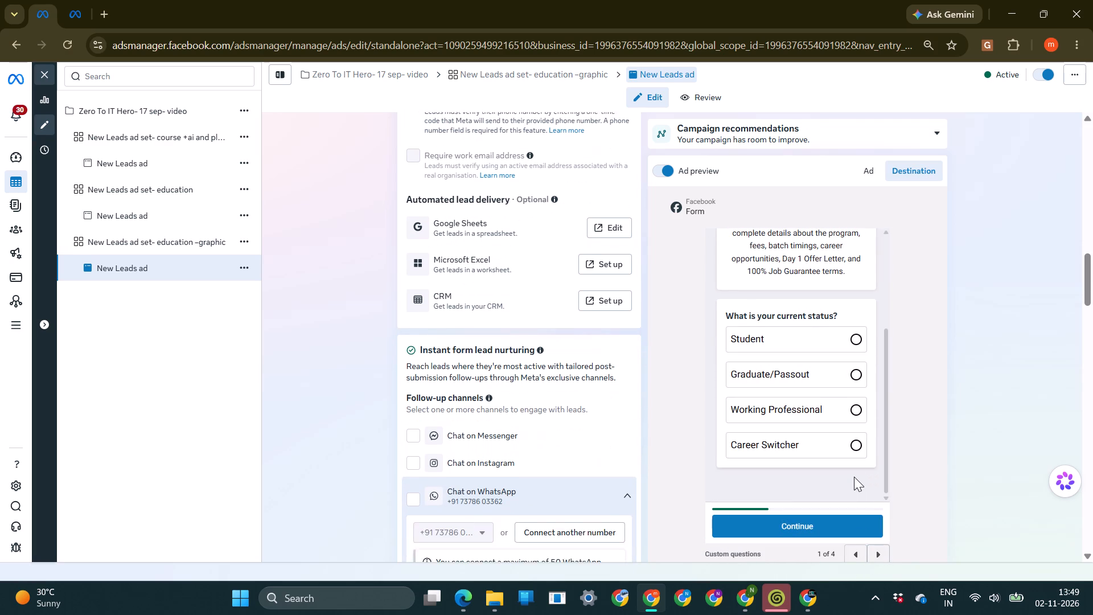
pyautogui.scroll(-1, 854, 477)
pyautogui.click(878, 554)
pyautogui.scroll(-1, 876, 503)
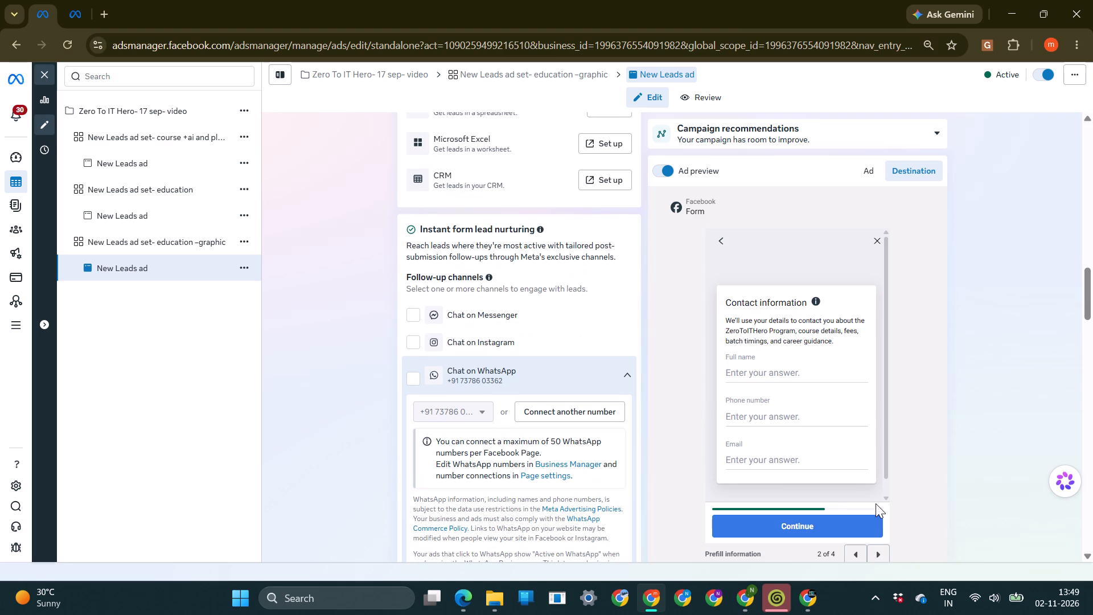
pyautogui.scroll(5, 422, 338)
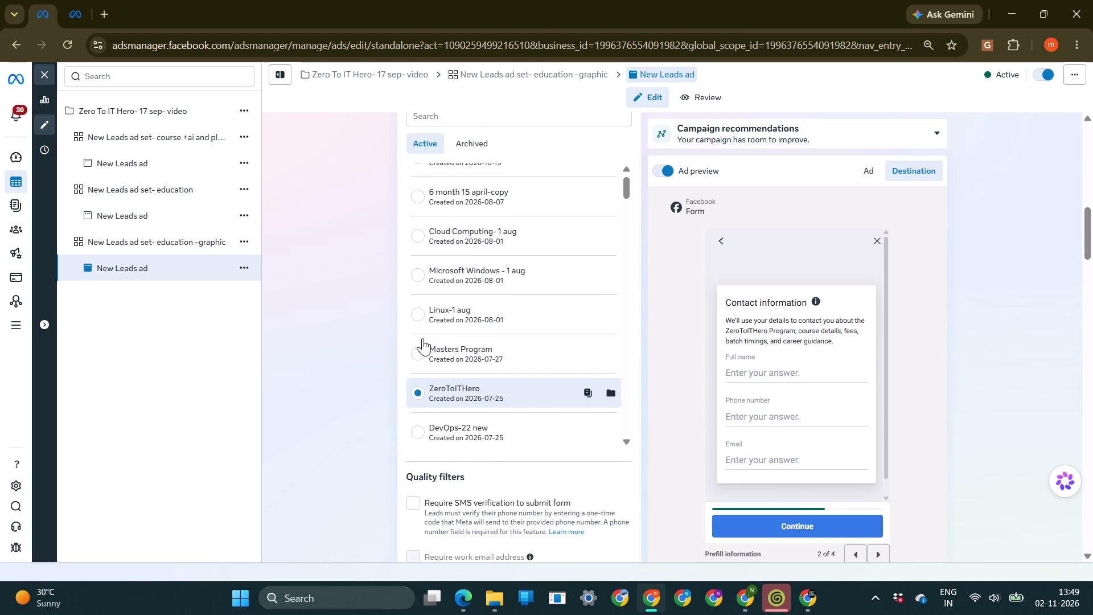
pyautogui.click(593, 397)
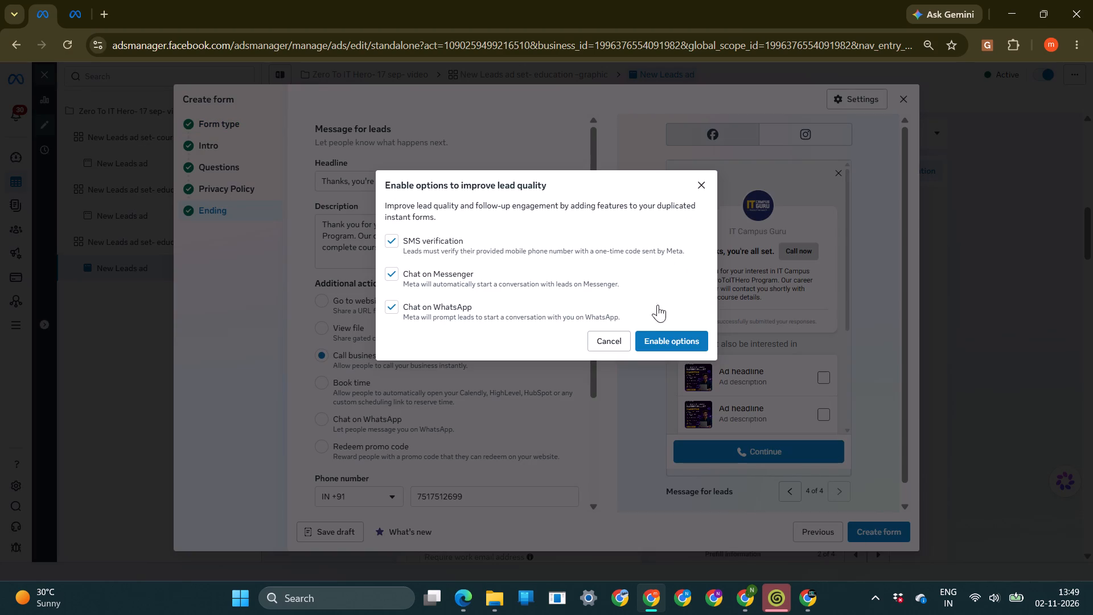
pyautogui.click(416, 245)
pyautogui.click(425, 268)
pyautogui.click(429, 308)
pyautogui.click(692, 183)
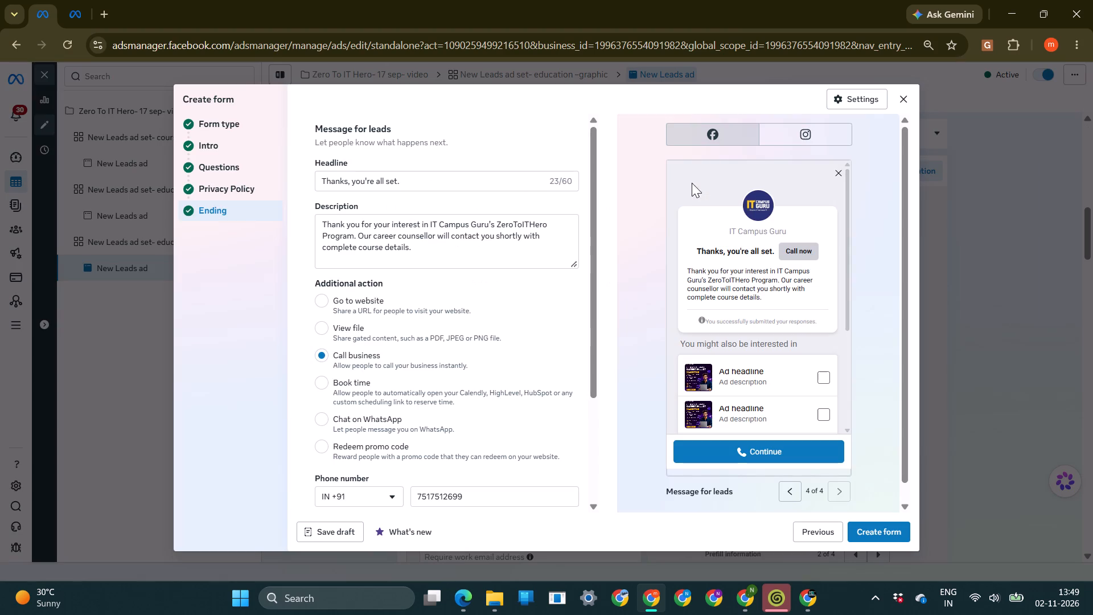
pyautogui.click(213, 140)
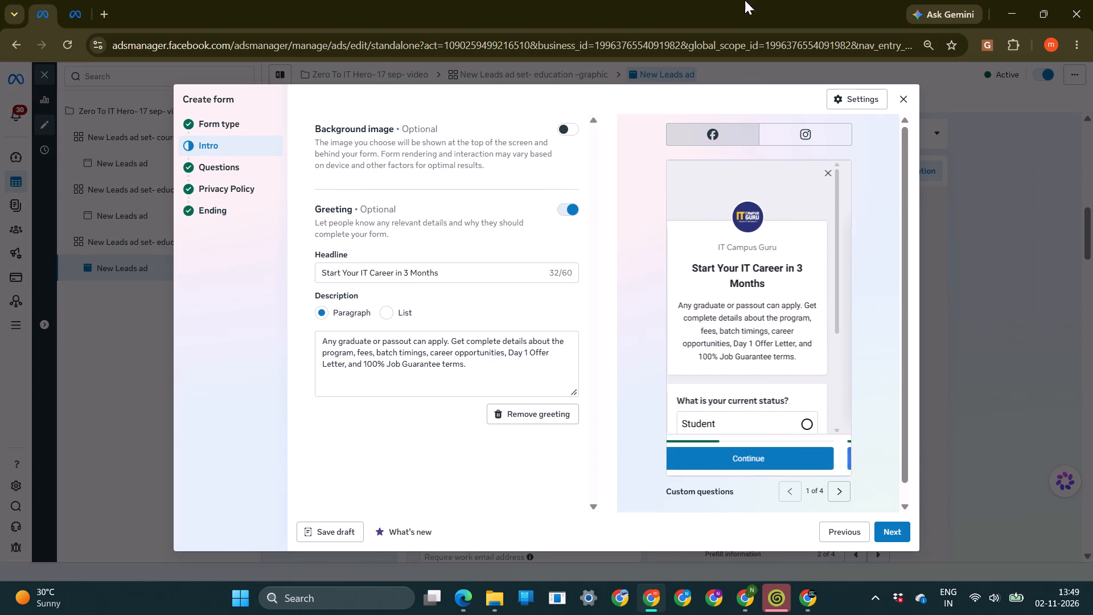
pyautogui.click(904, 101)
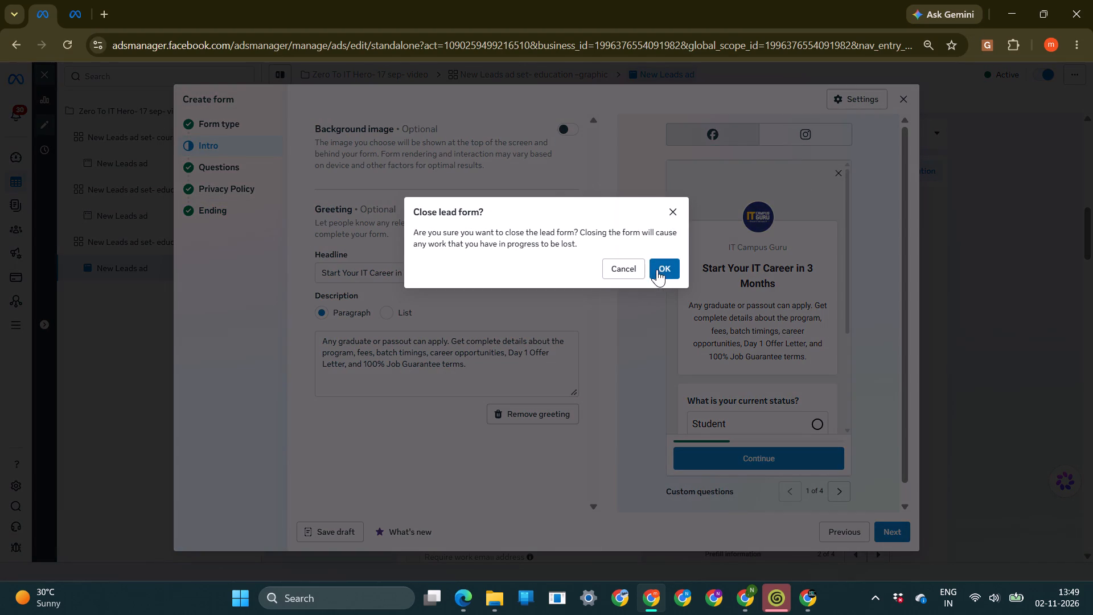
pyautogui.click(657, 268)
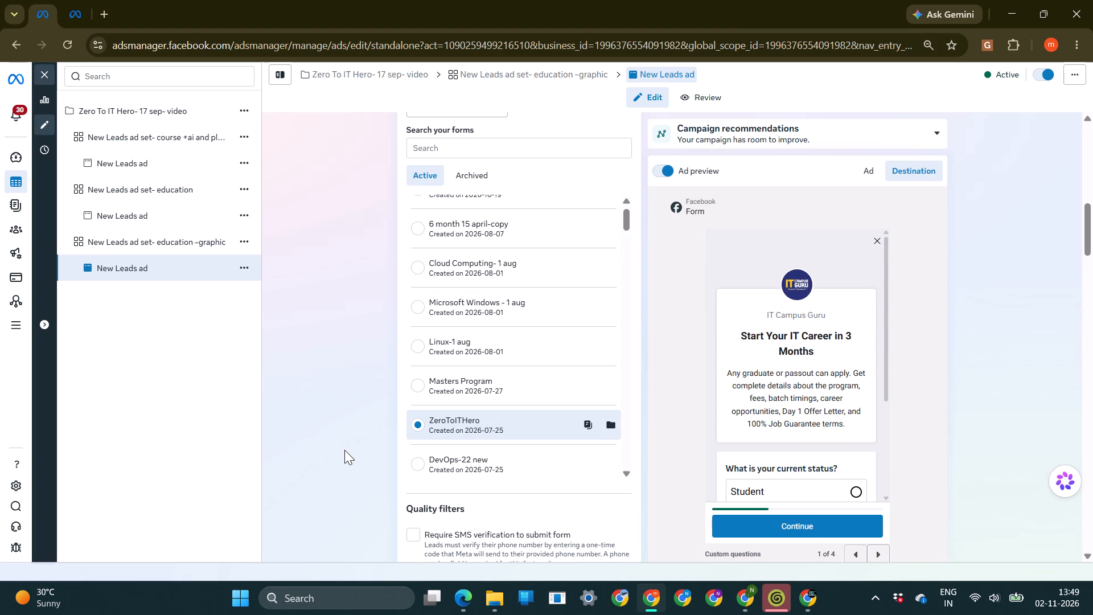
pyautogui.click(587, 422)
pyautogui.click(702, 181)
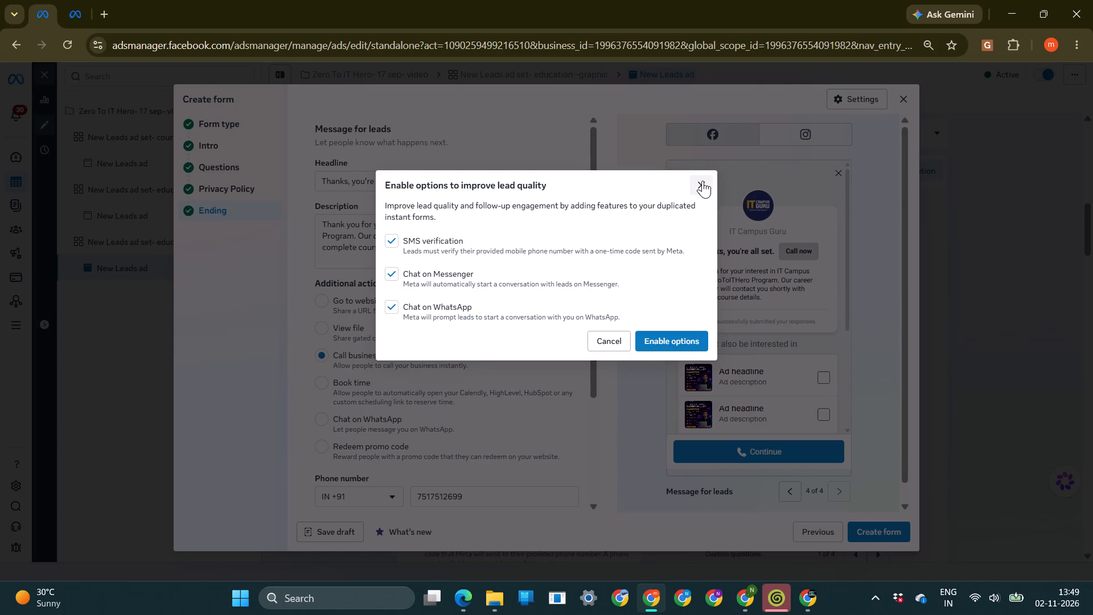
# Check the intro and form type settings of the duplicated ZeroToITHero form, and discard the copy.
pyautogui.click(209, 145)
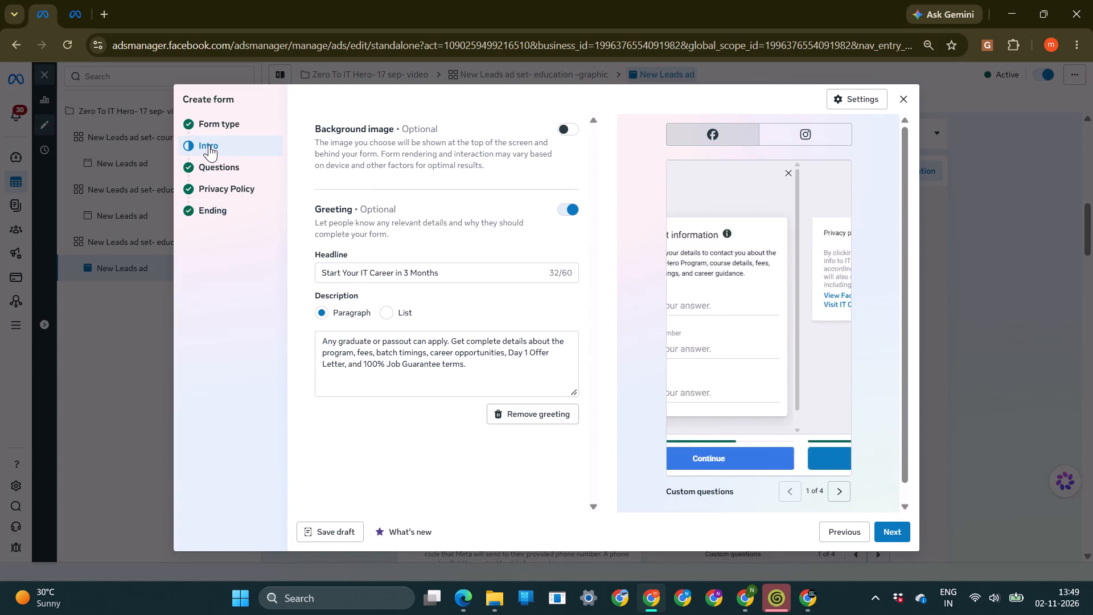
pyautogui.click(207, 121)
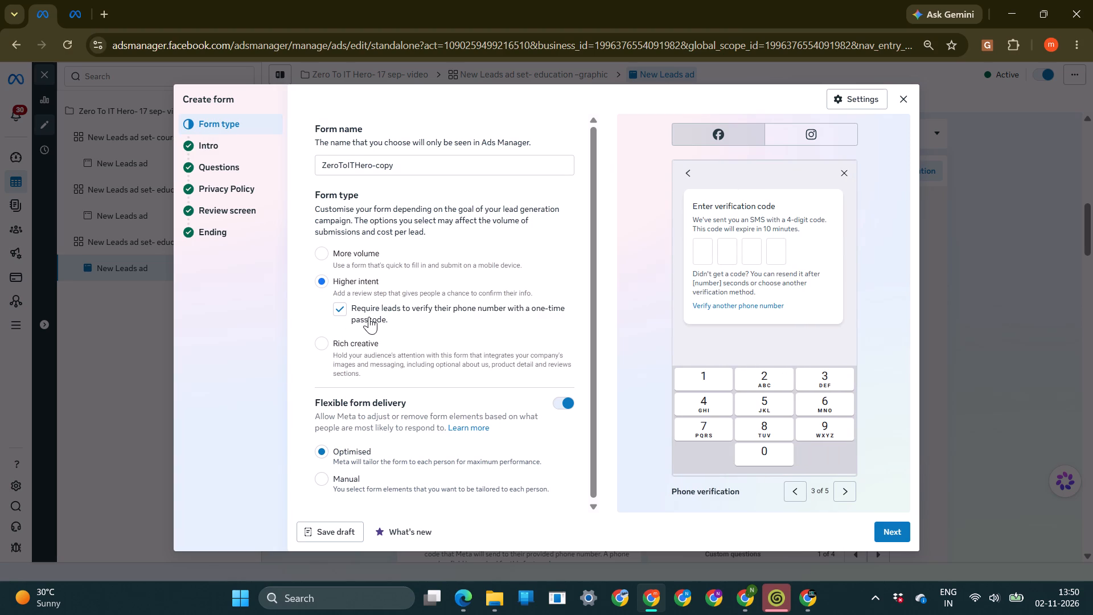
pyautogui.click(894, 93)
pyautogui.click(669, 266)
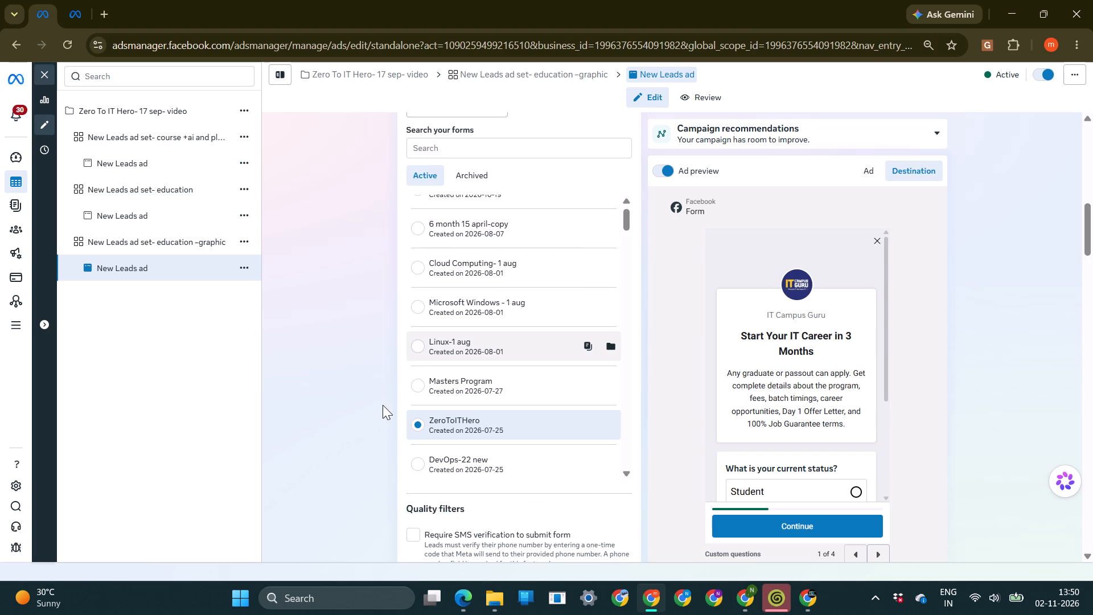
# Duplicate the ZeroToITHero form again without the lead-quality options to check its form type and one-time passcode setting, and discard the copy.
pyautogui.click(591, 424)
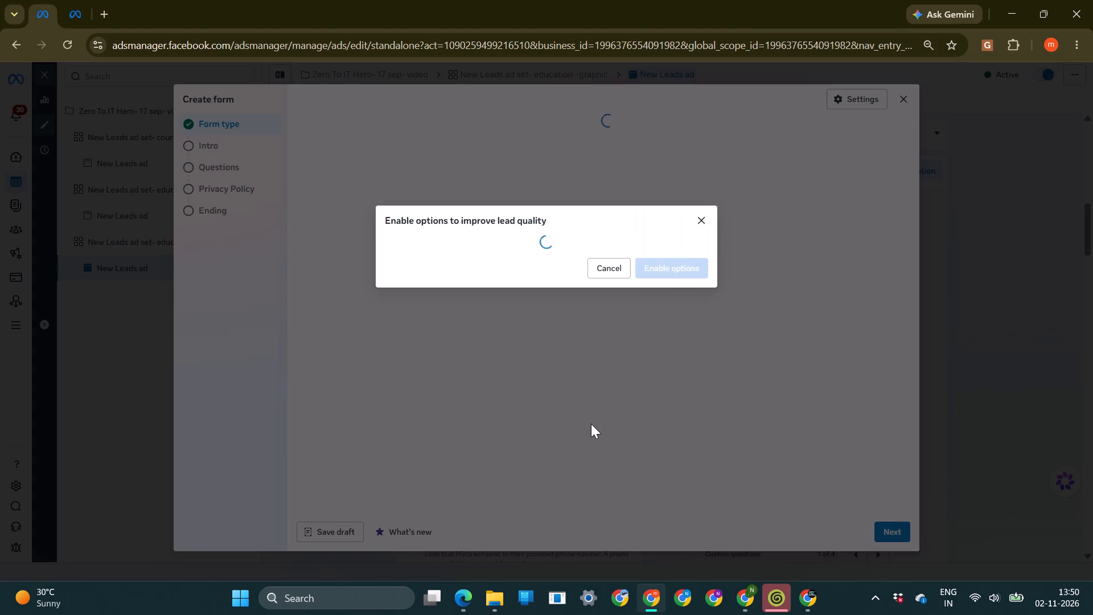
pyautogui.click(417, 240)
pyautogui.click(429, 281)
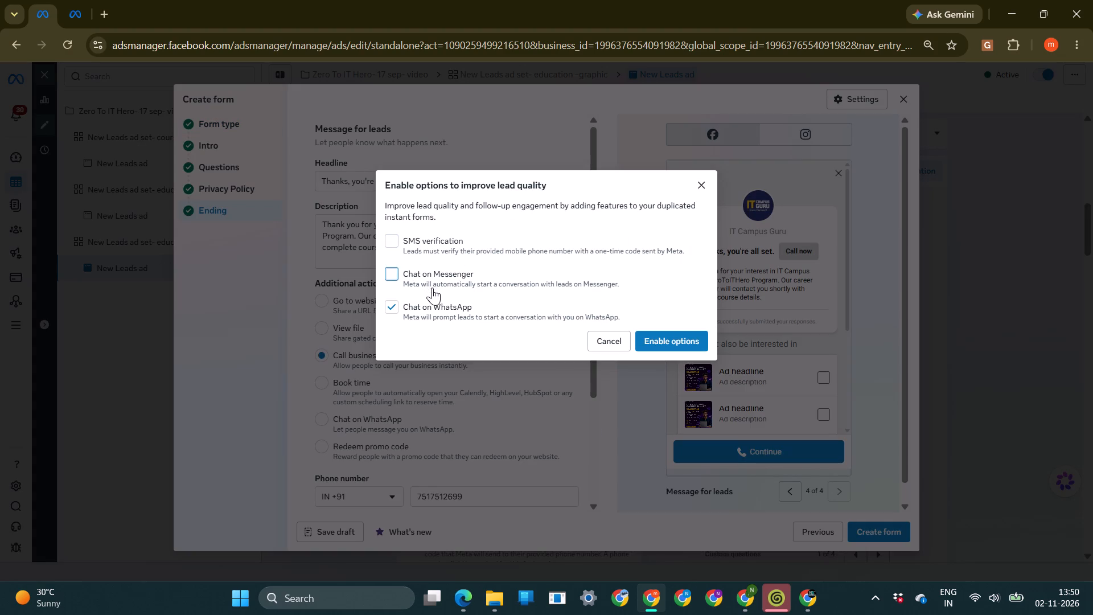
pyautogui.click(438, 302)
pyautogui.click(617, 341)
pyautogui.click(221, 127)
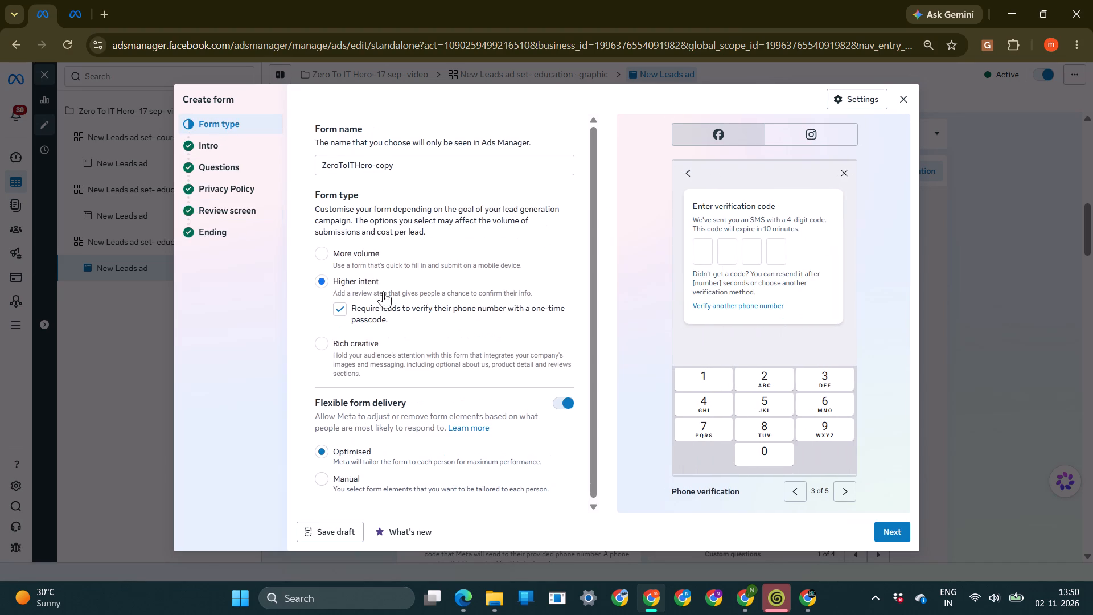
pyautogui.click(344, 310)
pyautogui.click(344, 310)
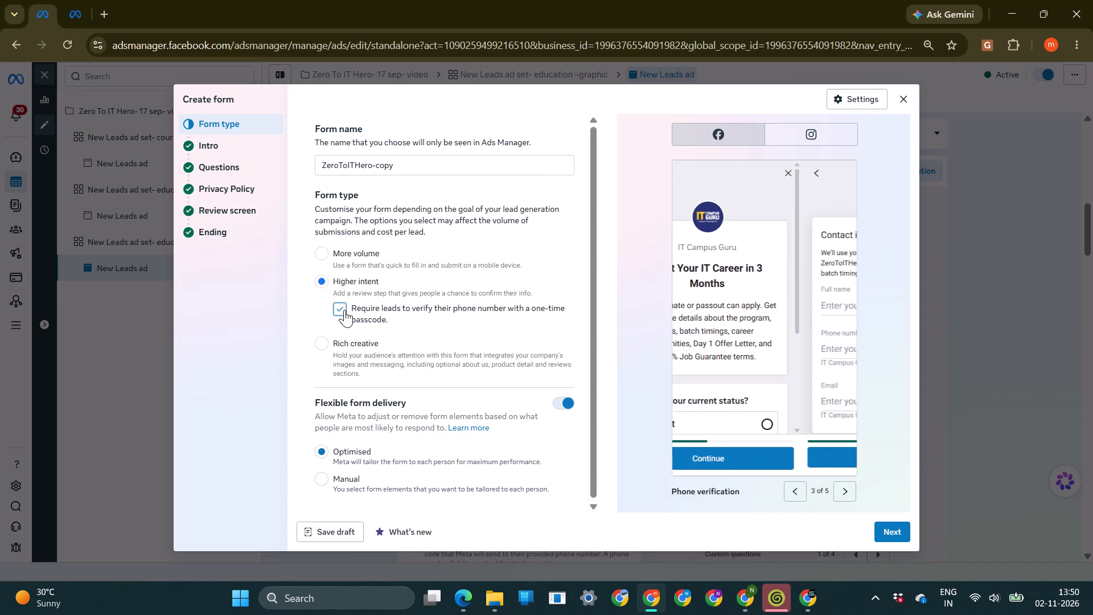
pyautogui.scroll(-1, 416, 323)
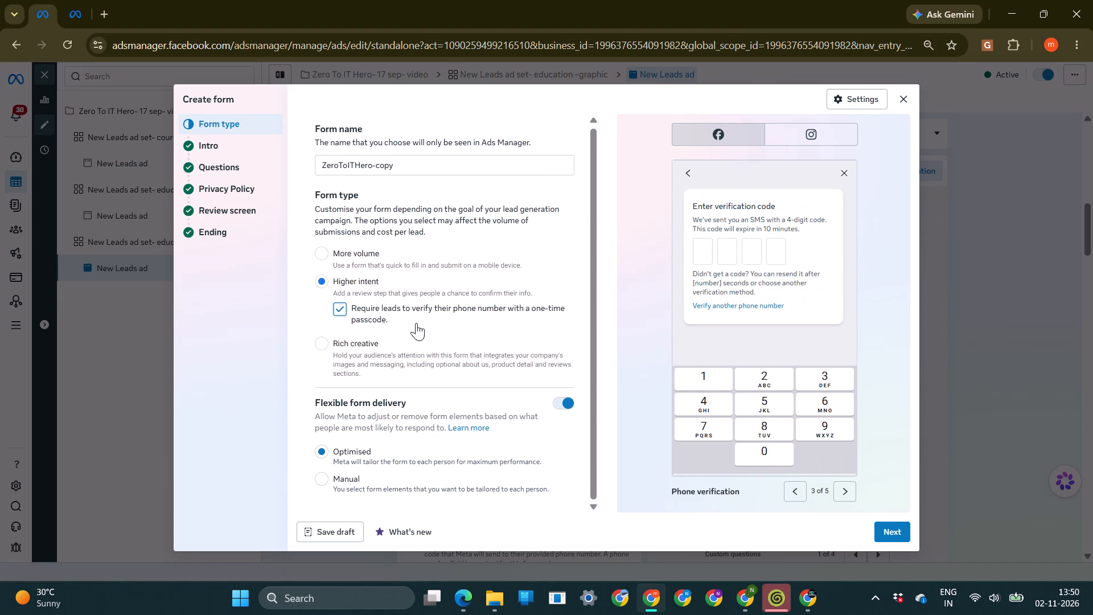
pyautogui.scroll(-3, 416, 323)
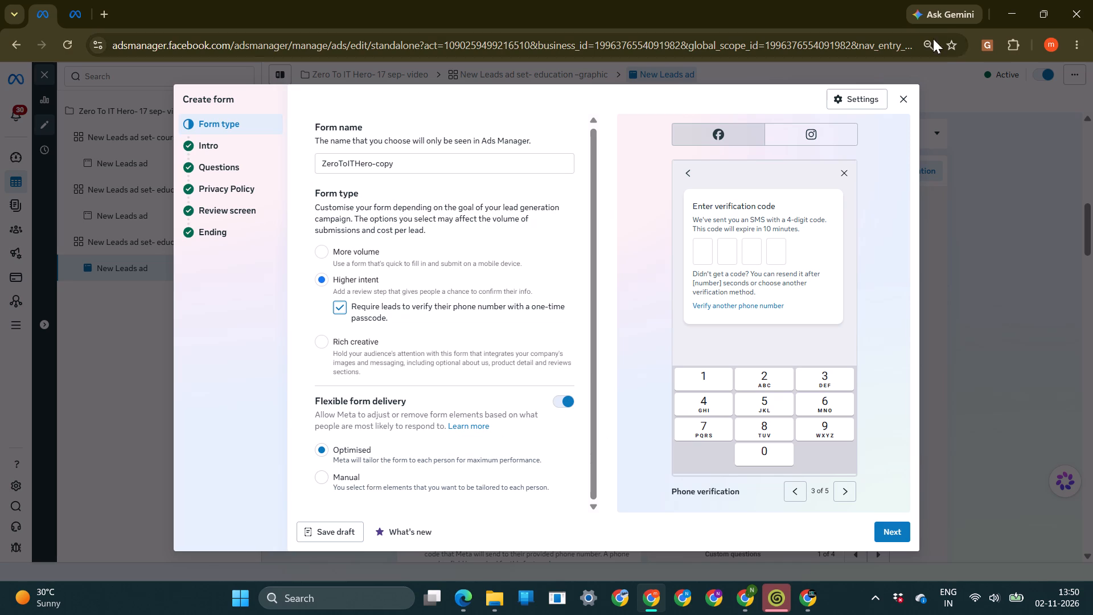
pyautogui.click(910, 93)
pyautogui.click(673, 269)
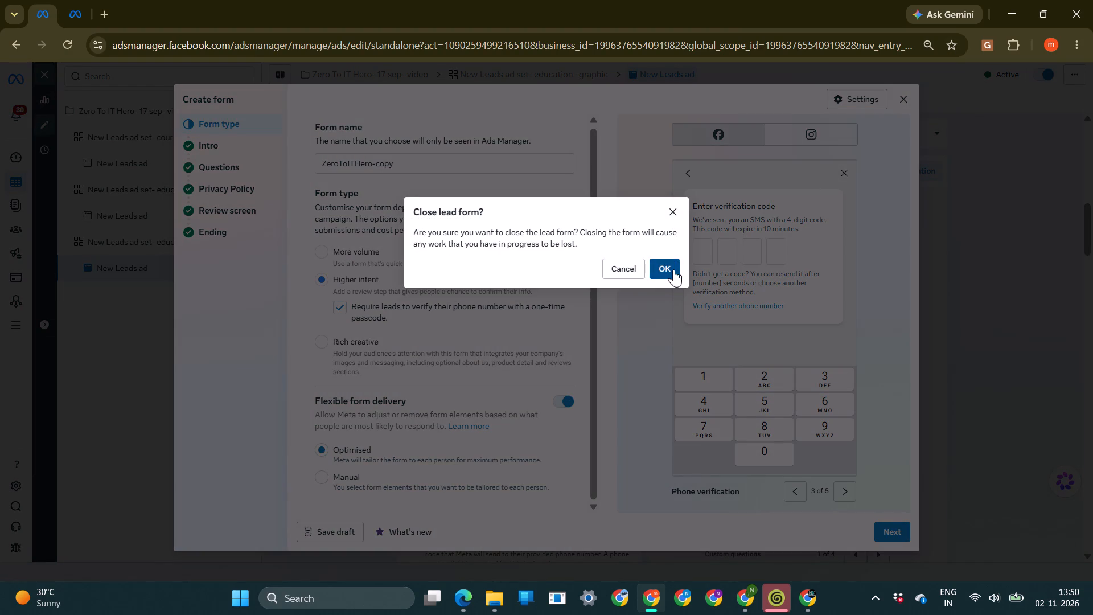
# Review the ZeroToITHero form's preview pages again and look through the list of active instant forms.
pyautogui.scroll(-2, 833, 361)
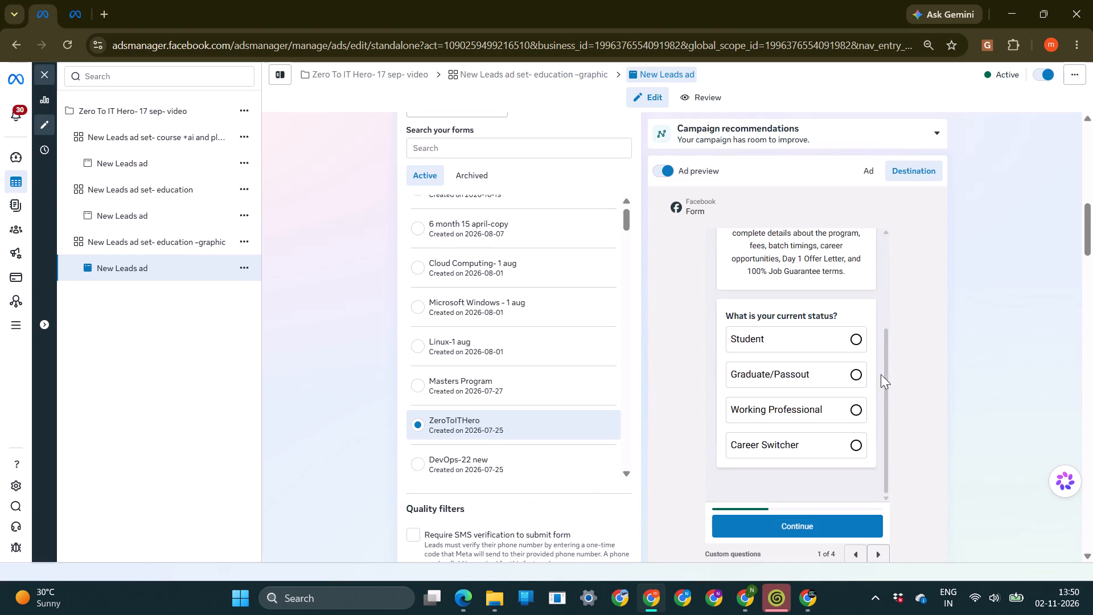
pyautogui.scroll(-1, 876, 389)
pyautogui.click(877, 555)
pyautogui.click(877, 555)
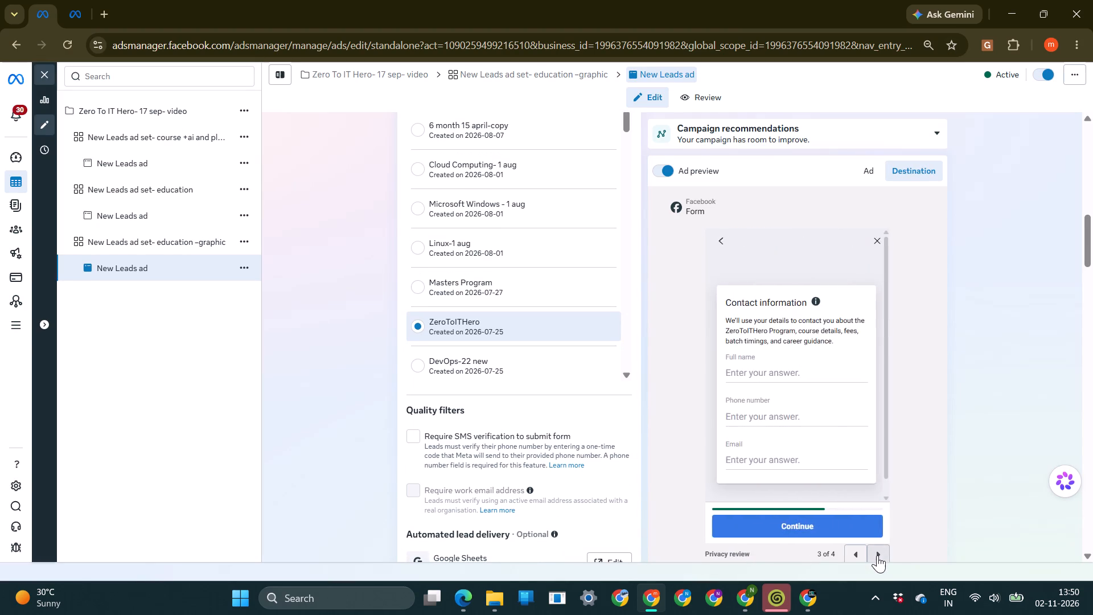
pyautogui.click(877, 555)
pyautogui.click(877, 555)
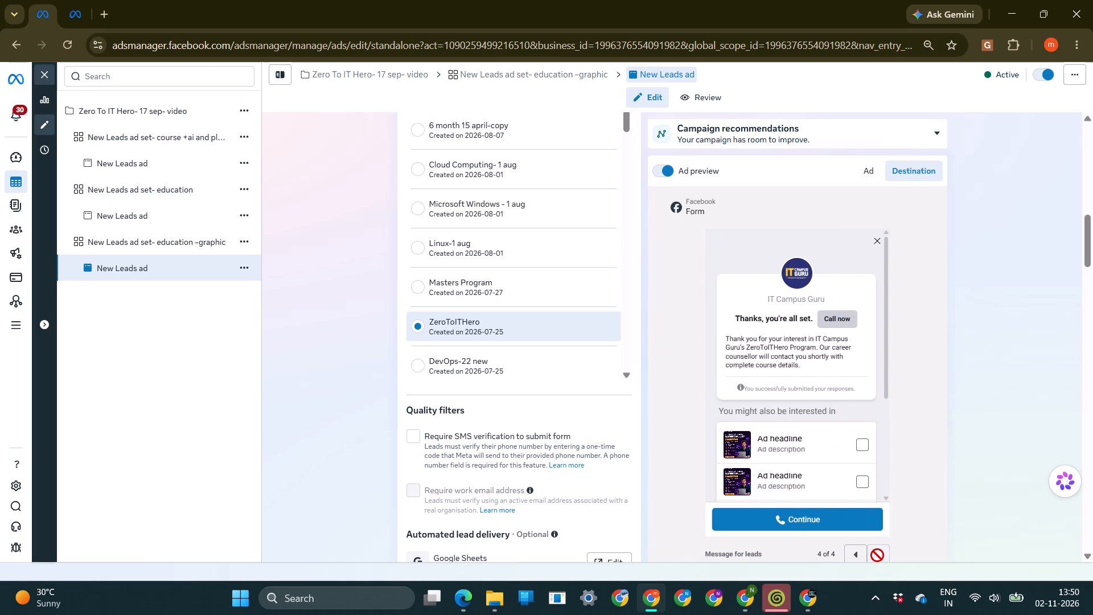
pyautogui.scroll(-1, 870, 426)
pyautogui.doubleClick(861, 556)
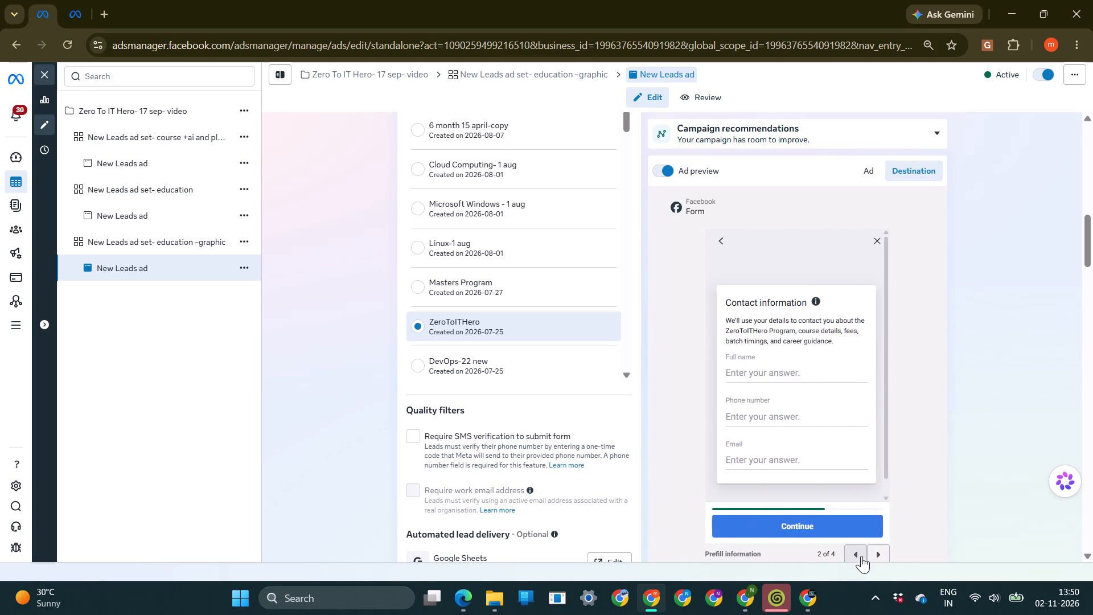
pyautogui.click(861, 556)
pyautogui.click(861, 556)
pyautogui.scroll(3, 540, 401)
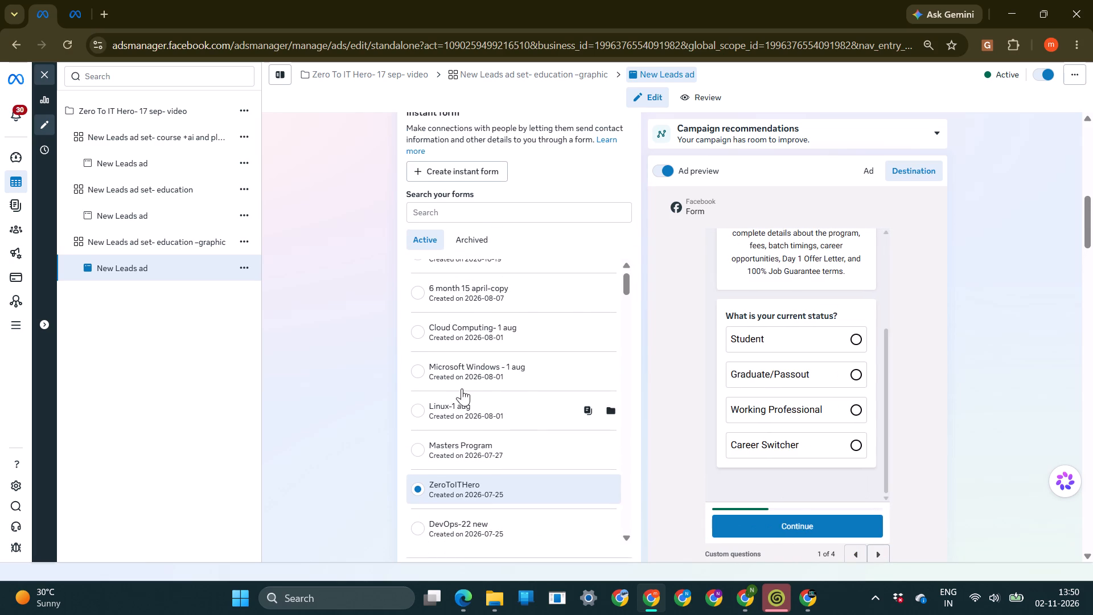
pyautogui.scroll(2, 432, 391)
pyautogui.scroll(-2, 432, 391)
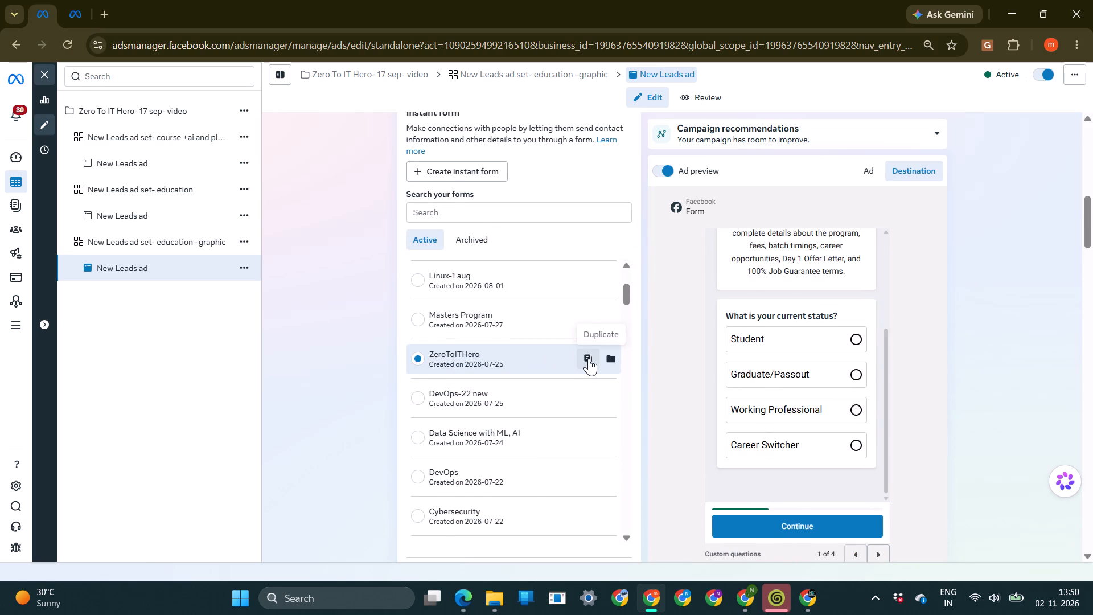
pyautogui.scroll(3, 533, 346)
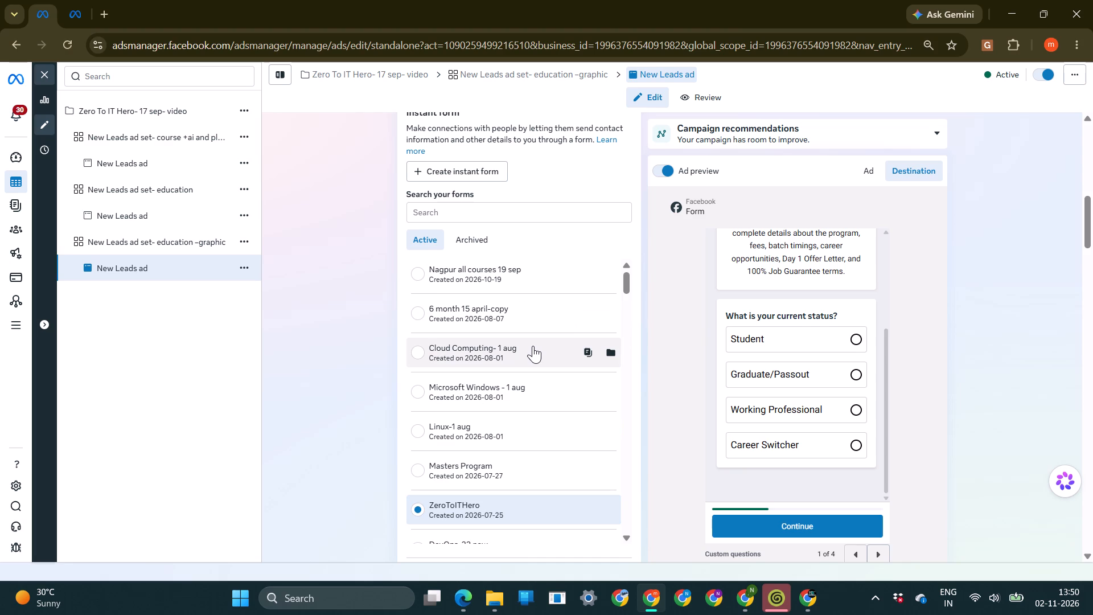
pyautogui.scroll(-1, 466, 400)
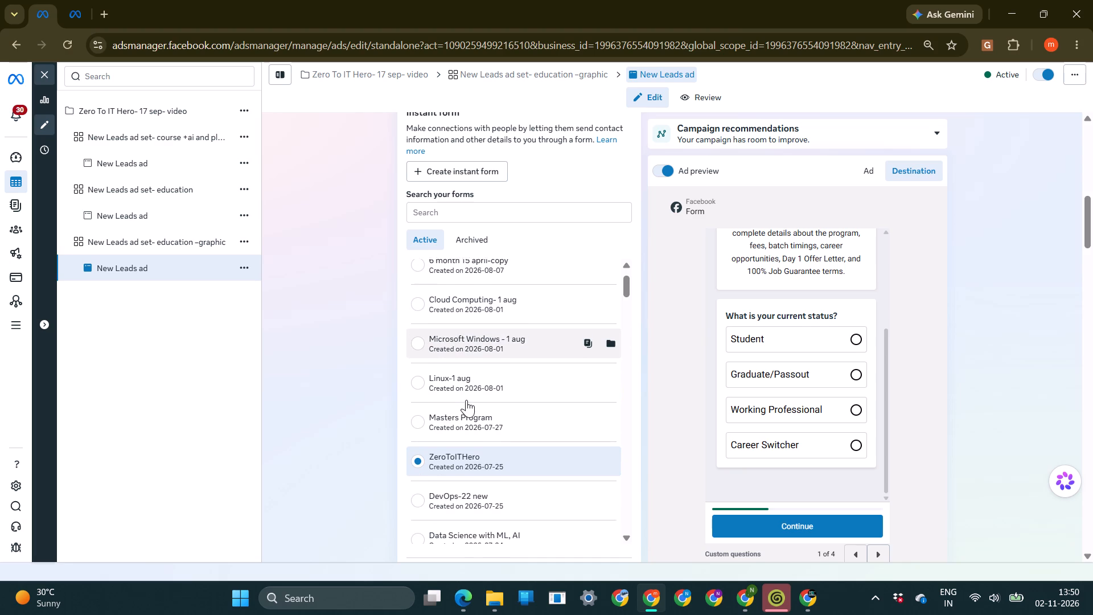
pyautogui.scroll(-1, 466, 400)
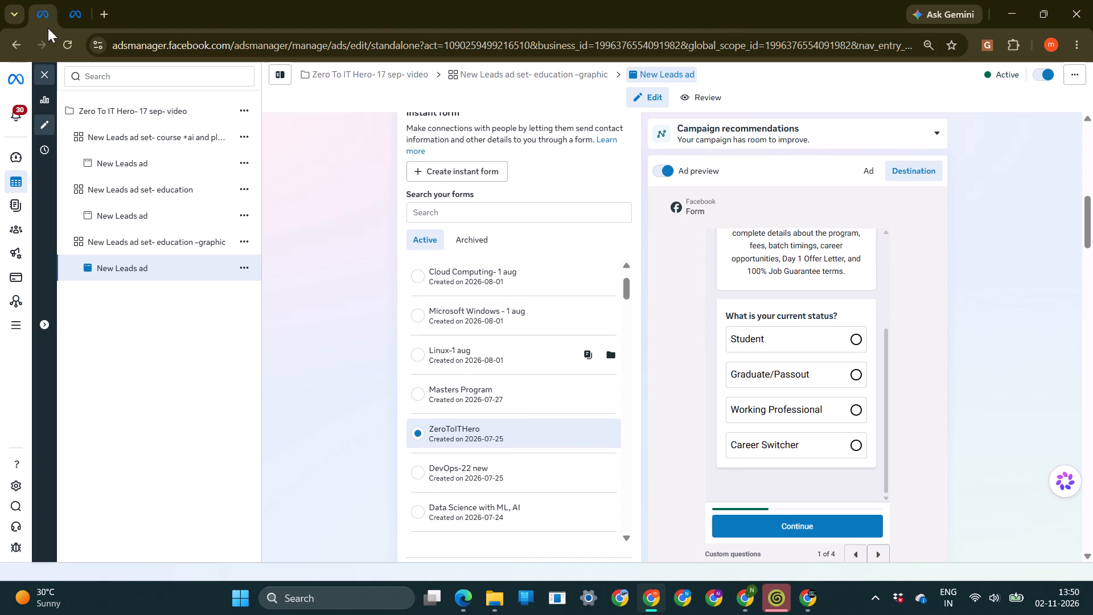
# Open the New Leads ad in the education ad set of the Data Science with ML, AI and Generative AI campaign of 19 oct.
pyautogui.click(48, 79)
pyautogui.click(109, 161)
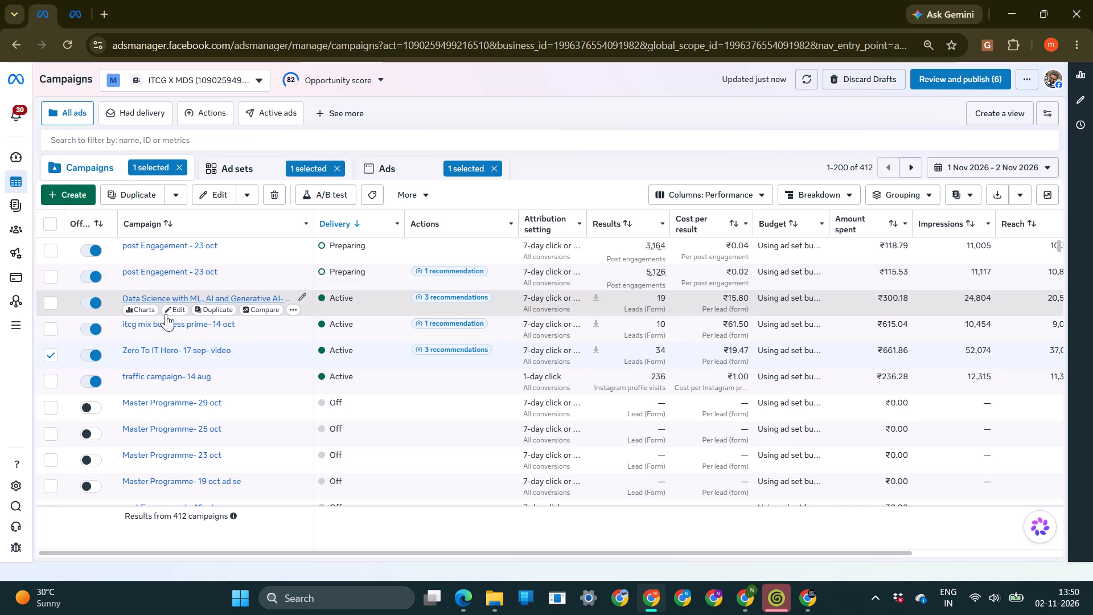
pyautogui.click(173, 307)
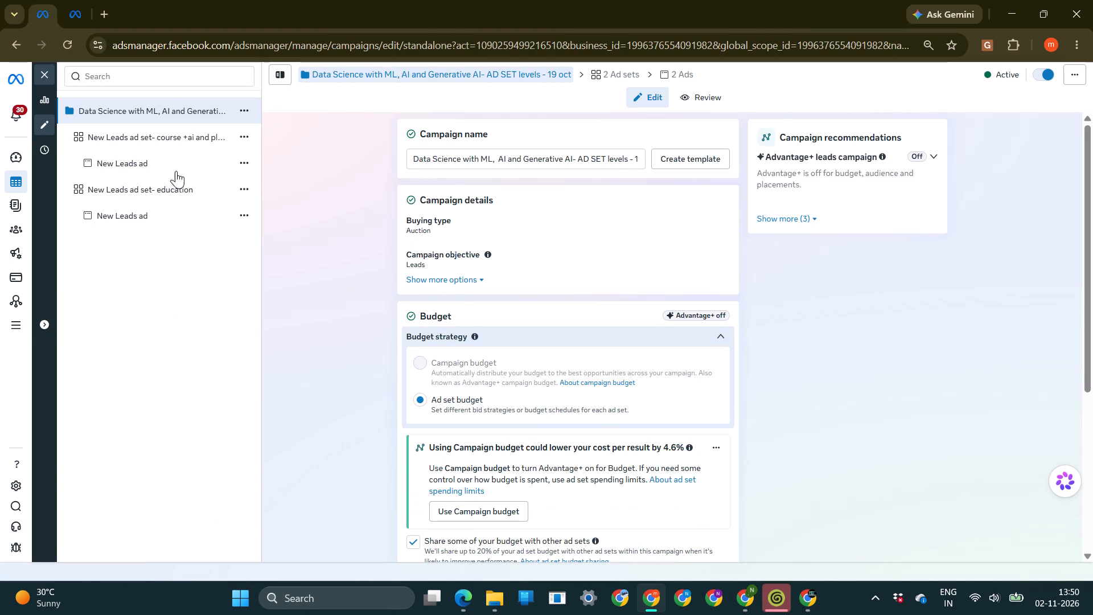
pyautogui.click(172, 214)
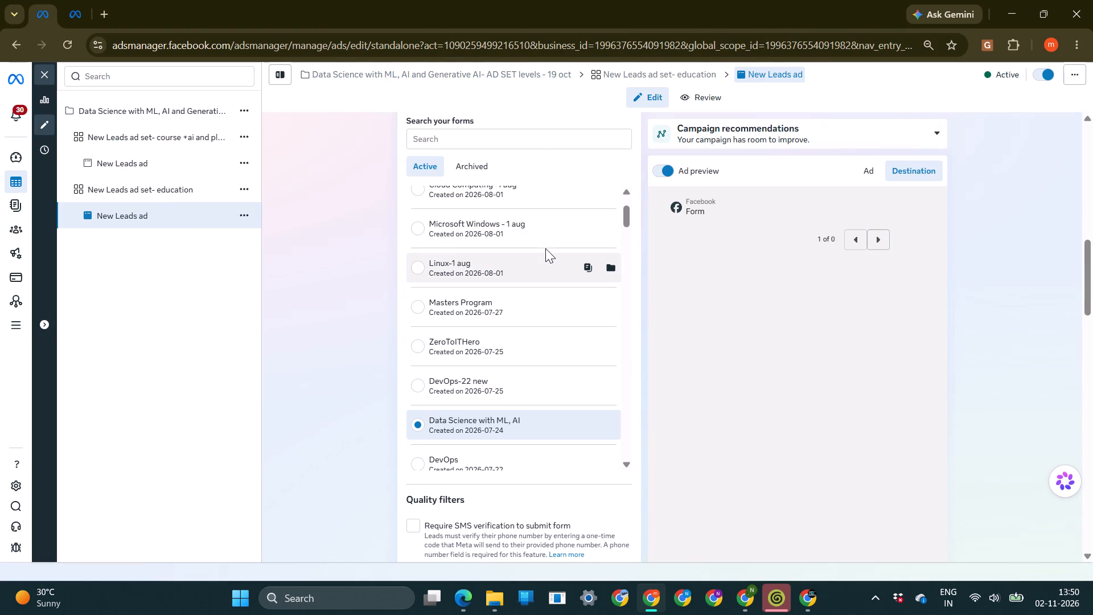
# Examine the ad's Data Science with ML, AI instant form, paging through its question, contact information, privacy and ending previews.
pyautogui.scroll(-3, 854, 410)
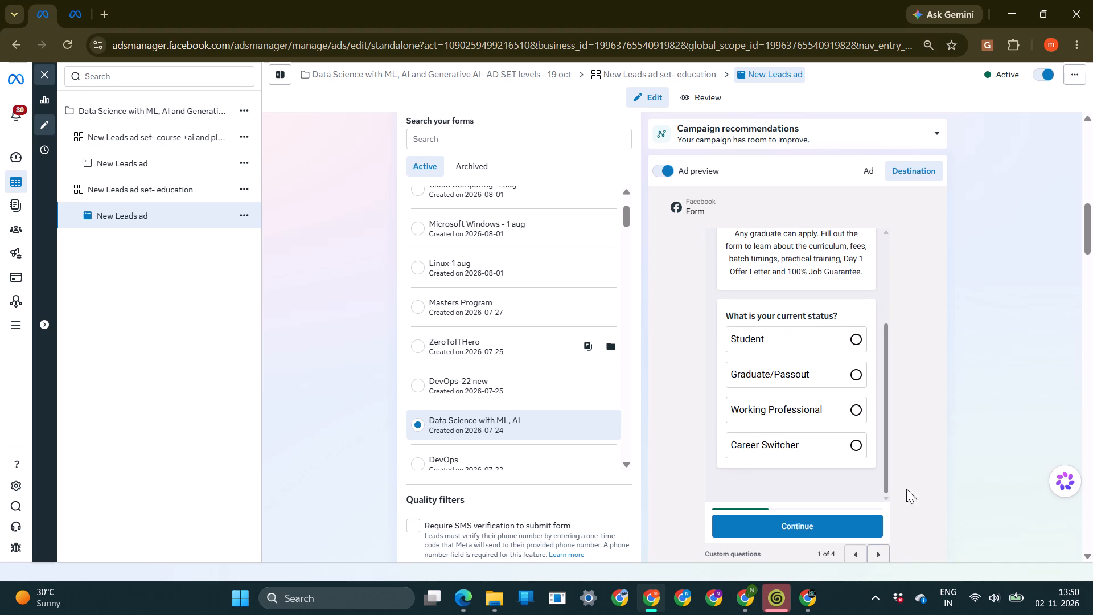
pyautogui.click(878, 556)
pyautogui.click(877, 554)
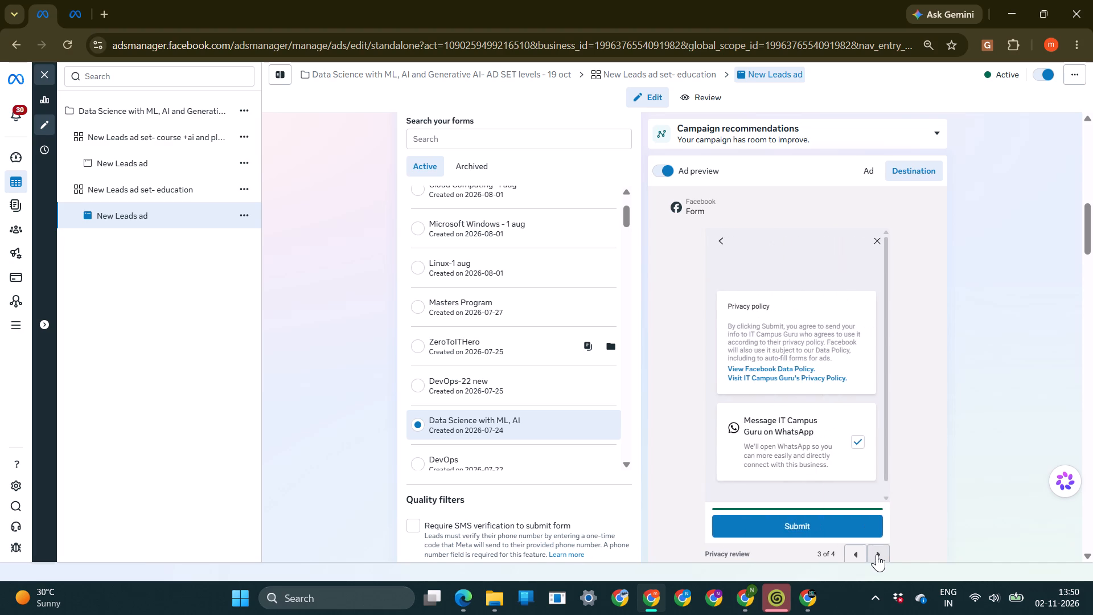
pyautogui.click(877, 554)
pyautogui.click(852, 558)
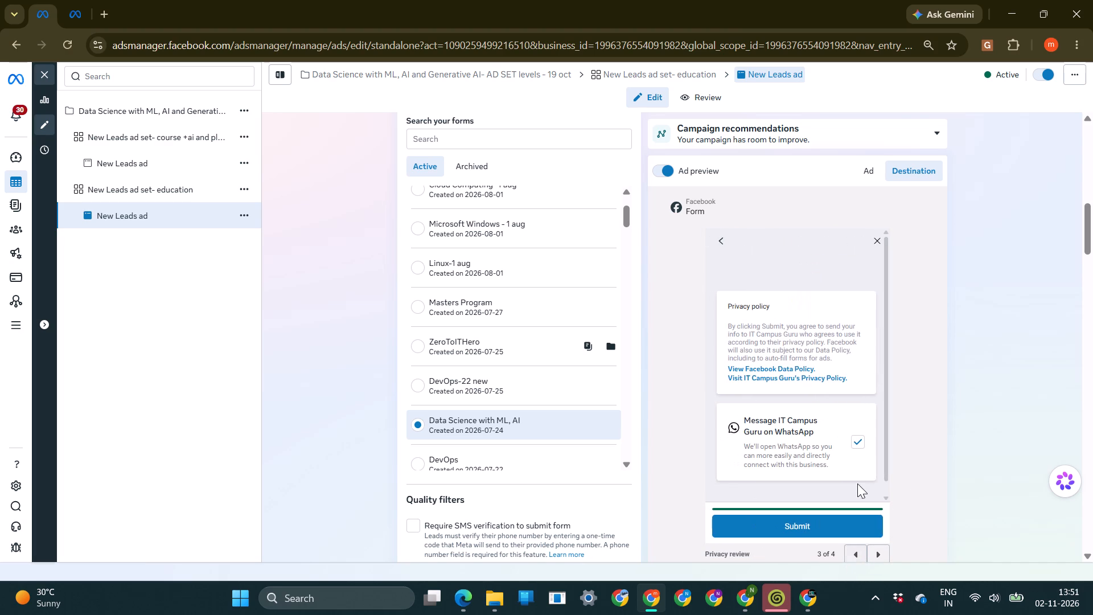
pyautogui.scroll(-1, 848, 449)
pyautogui.click(880, 555)
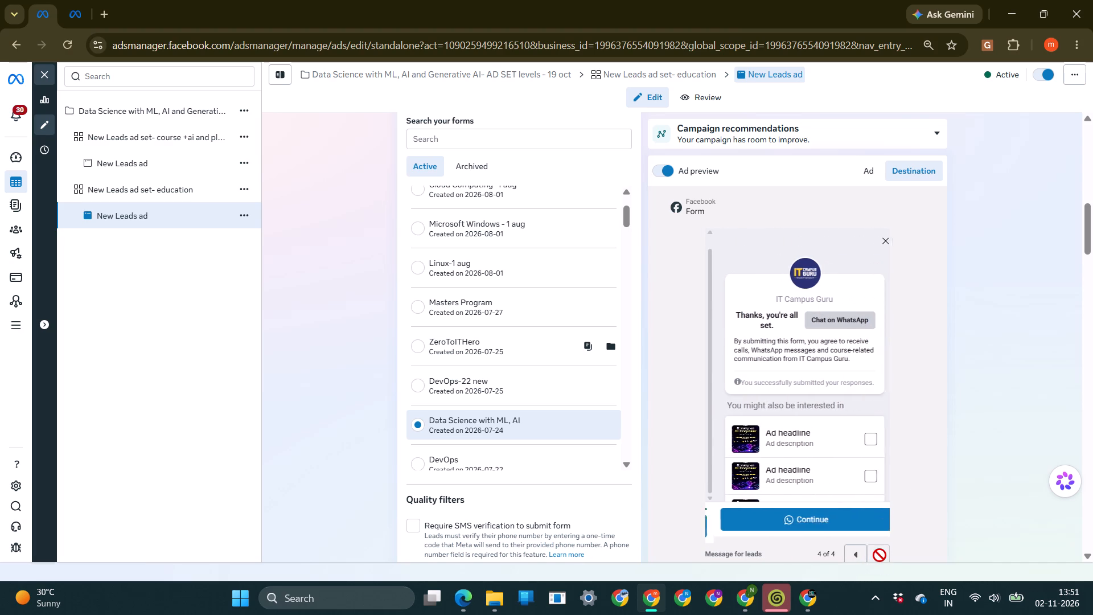
pyautogui.click(880, 555)
pyautogui.scroll(-1, 766, 398)
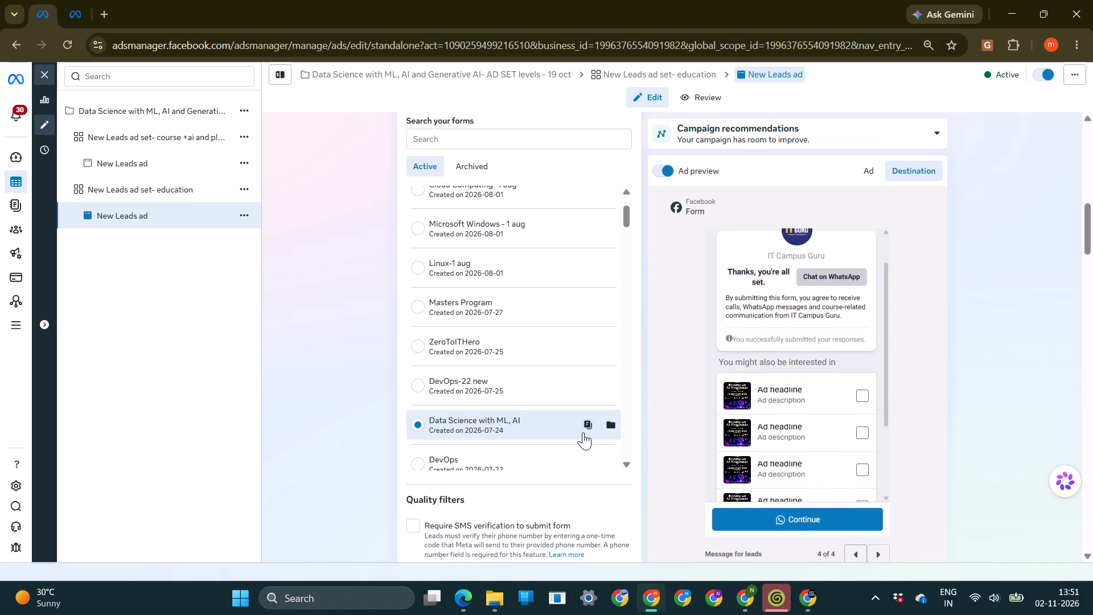
# Duplicate the Data Science with ML, AI form with SMS verification enabled and Chat on Messenger left out.
pyautogui.click(585, 423)
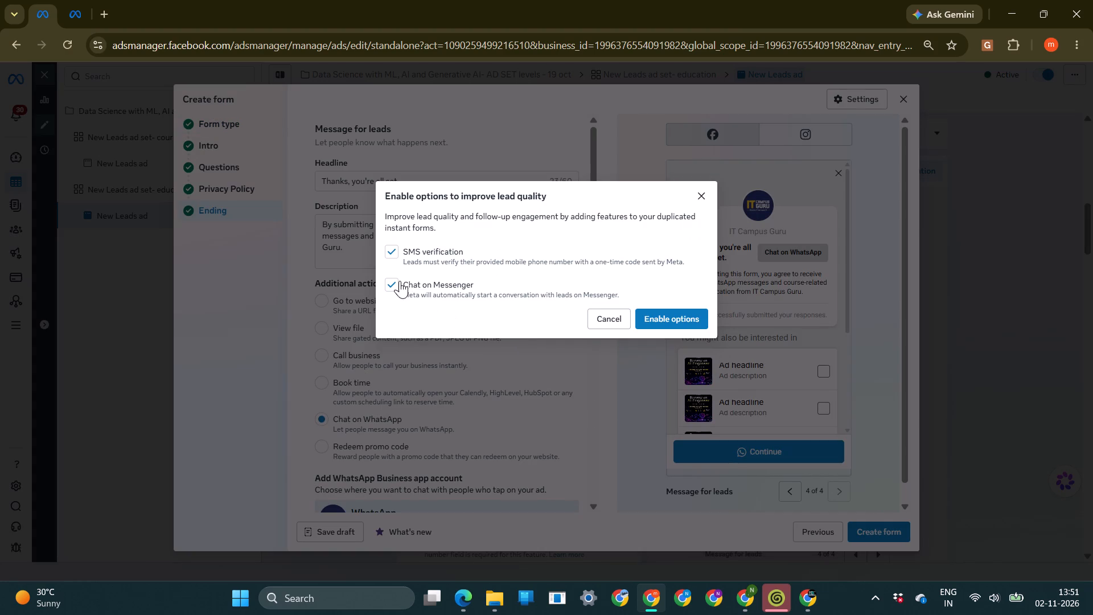
pyautogui.click(401, 286)
pyautogui.click(676, 317)
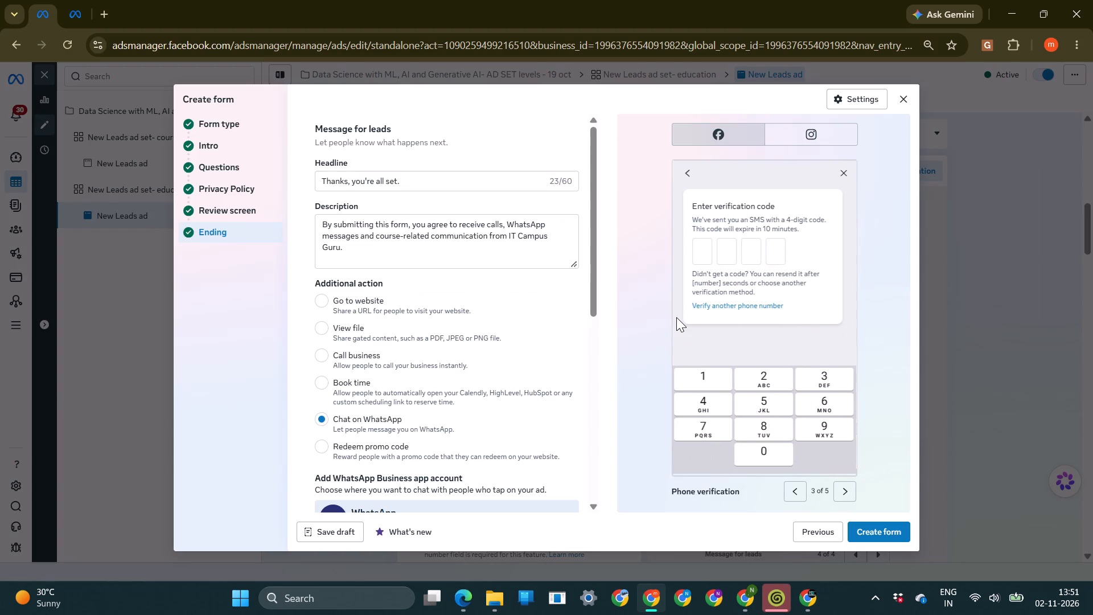
pyautogui.scroll(1, 443, 318)
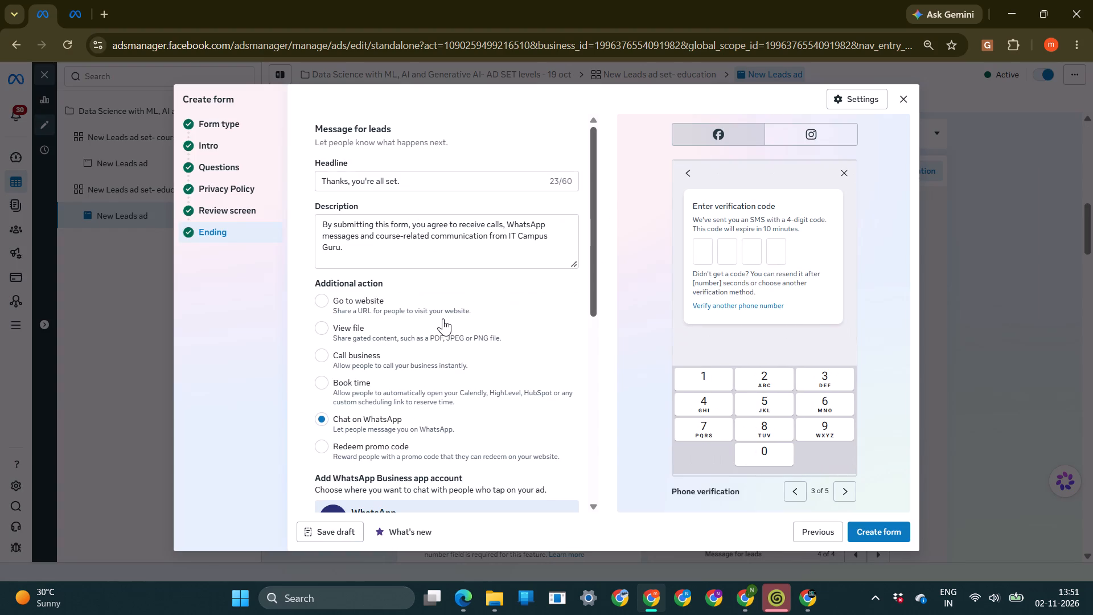
pyautogui.scroll(1, 443, 318)
pyautogui.scroll(-6, 443, 318)
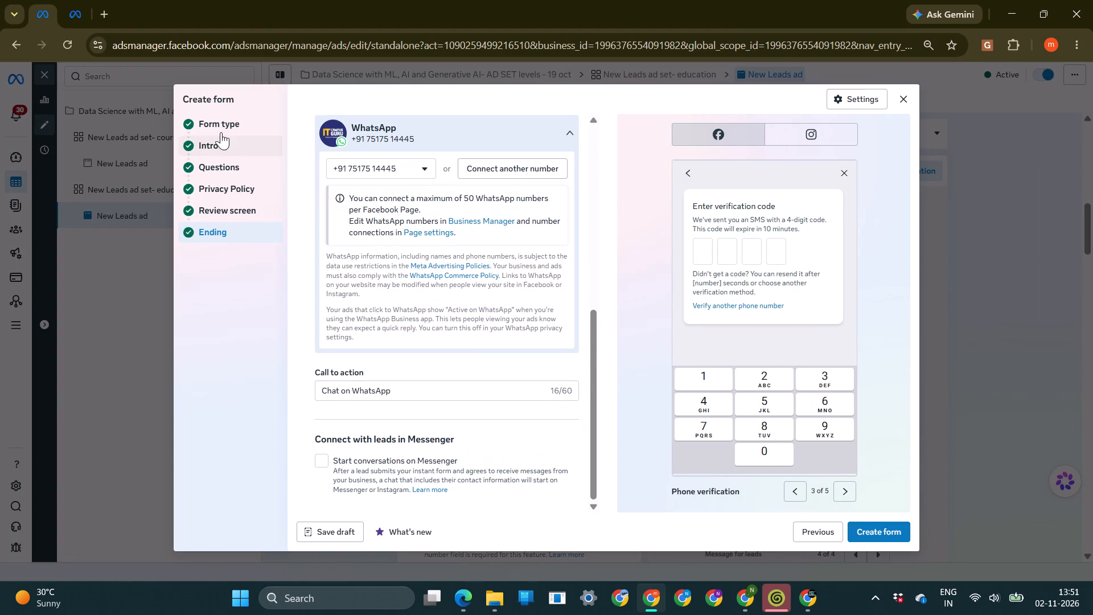
# Re-enter the contact description "We'll use your details to contact you about the AI and Data Science Program, course fees, batch timings, eligibility and career support.".
pyautogui.click(216, 118)
pyautogui.scroll(-2, 363, 350)
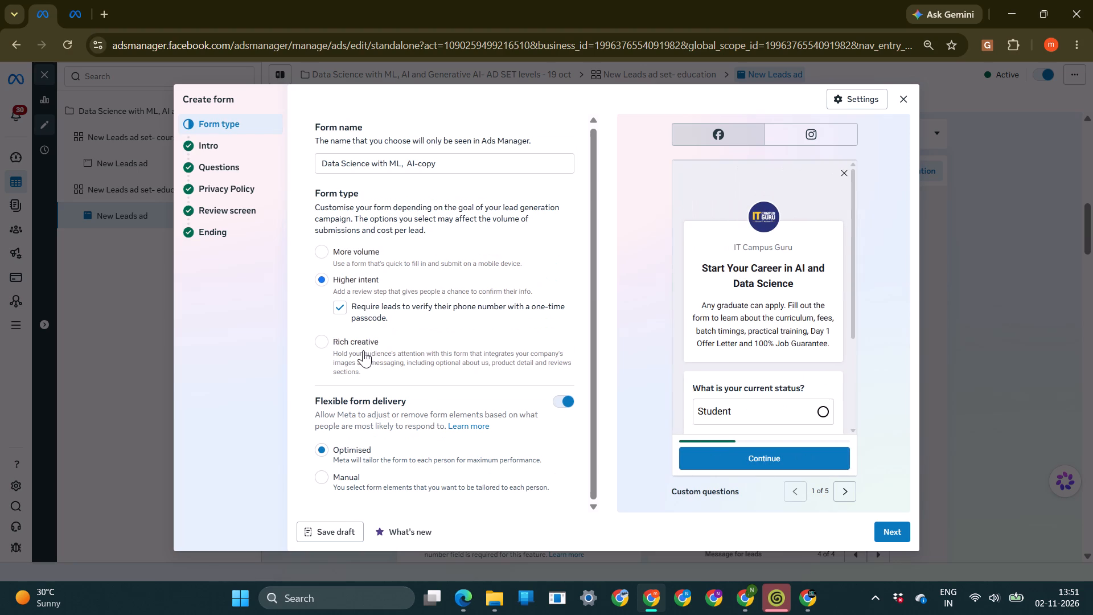
pyautogui.scroll(-1, 363, 350)
pyautogui.rightClick(894, 534)
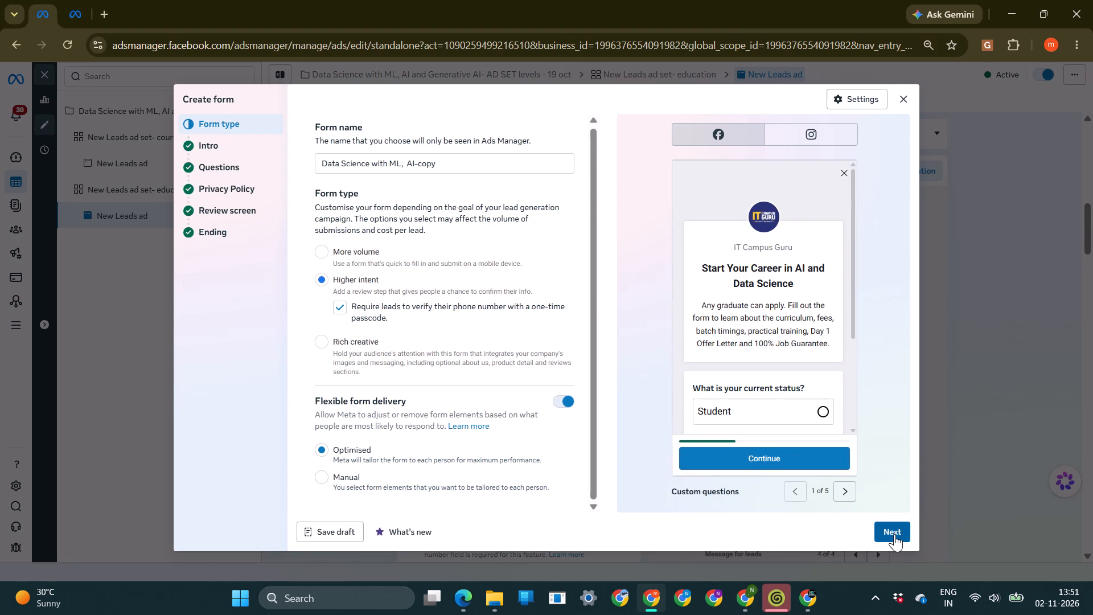
pyautogui.click(632, 477)
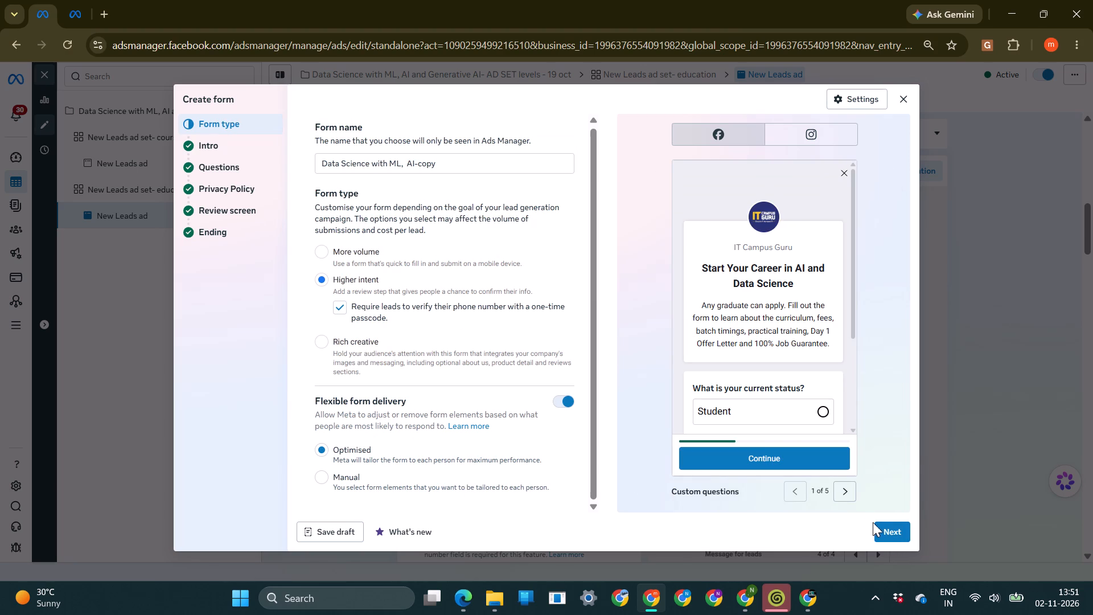
pyautogui.click(877, 526)
pyautogui.click(877, 526)
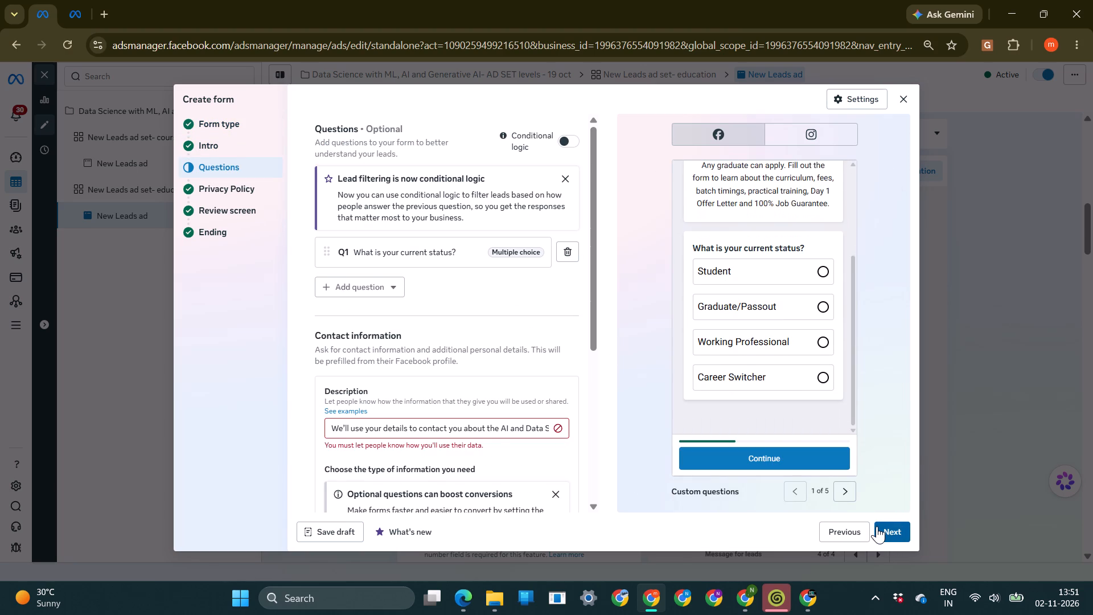
pyautogui.click(481, 430)
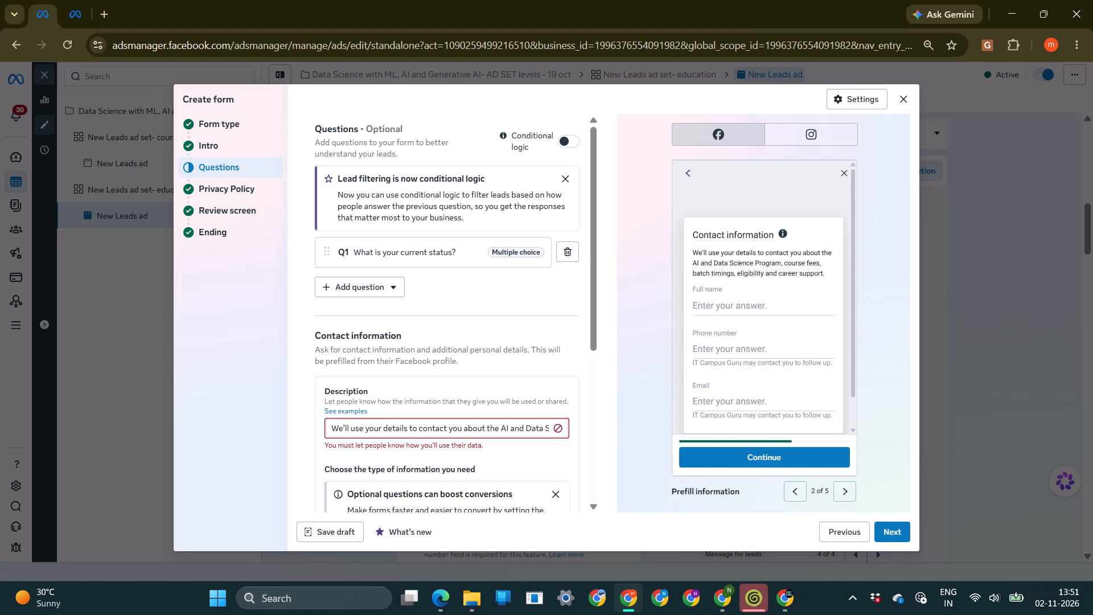
pyautogui.hotkey('ctrl', 'a')
pyautogui.hotkey('ctrl', 'c')
pyautogui.hotkey('ctrl', 'a')
pyautogui.hotkey('ctrl', 'v')
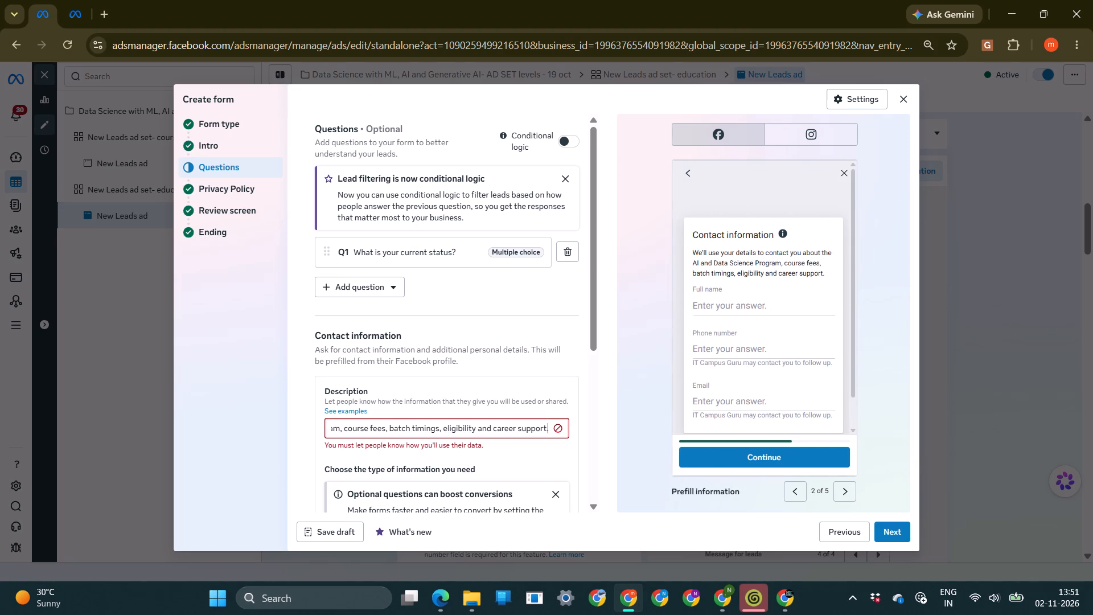
pyautogui.hotkey('ctrl', 'a')
pyautogui.hotkey('ctrl', 'x')
pyautogui.hotkey('ctrl', 'v')
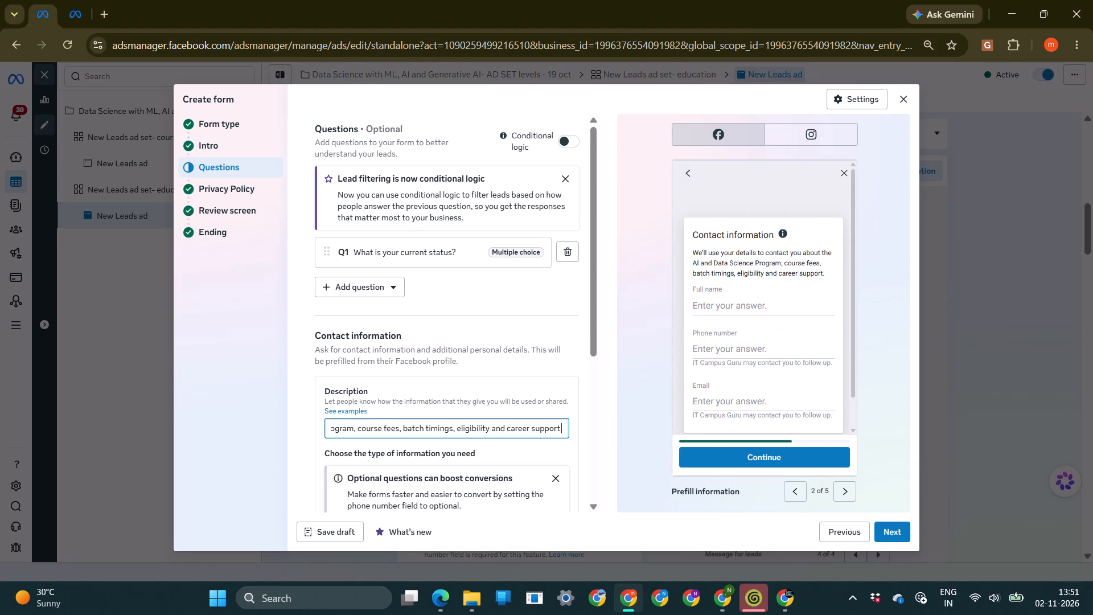
# Add a WhatsApp number field to the form's contact information, move it above Email, and proceed to the privacy policy.
pyautogui.scroll(-4, 481, 430)
pyautogui.scroll(-4, 387, 400)
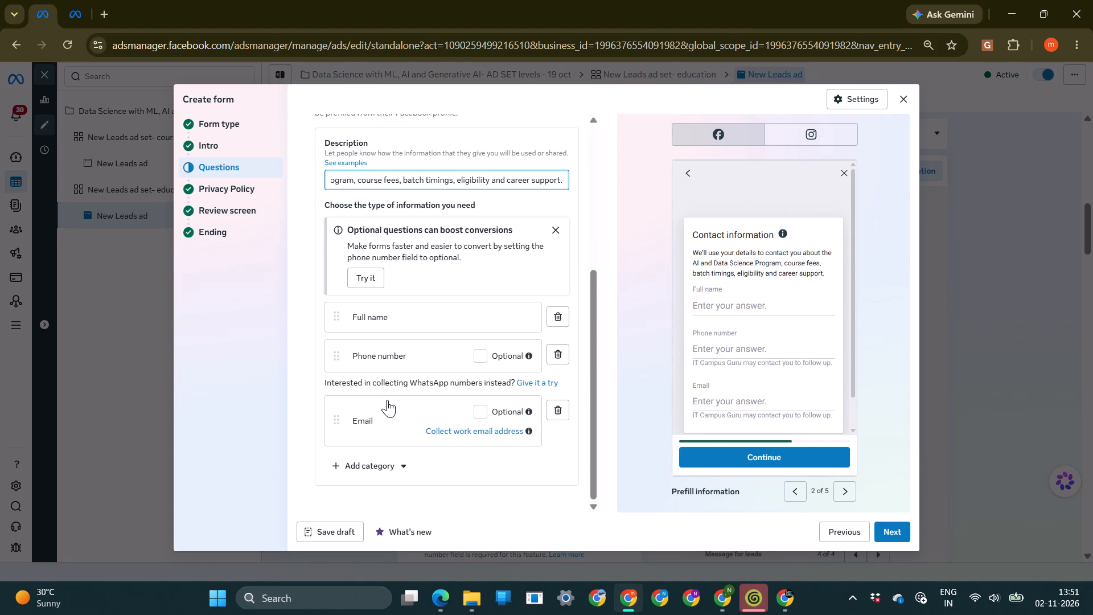
pyautogui.click(354, 467)
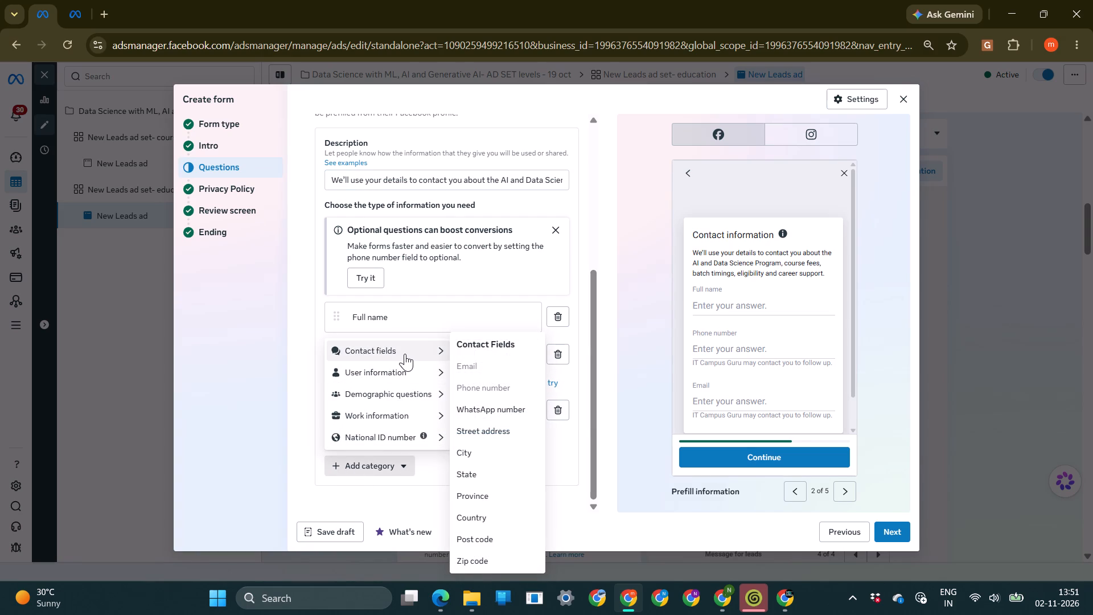
pyautogui.click(490, 411)
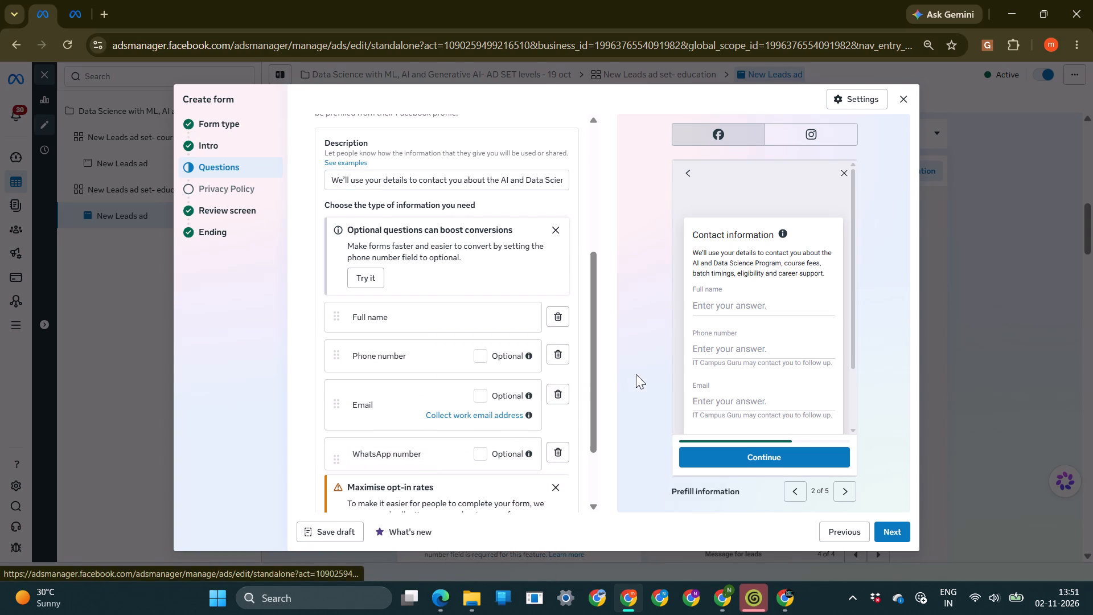
pyautogui.scroll(-1, 636, 374)
pyautogui.click(558, 489)
pyautogui.scroll(-1, 558, 489)
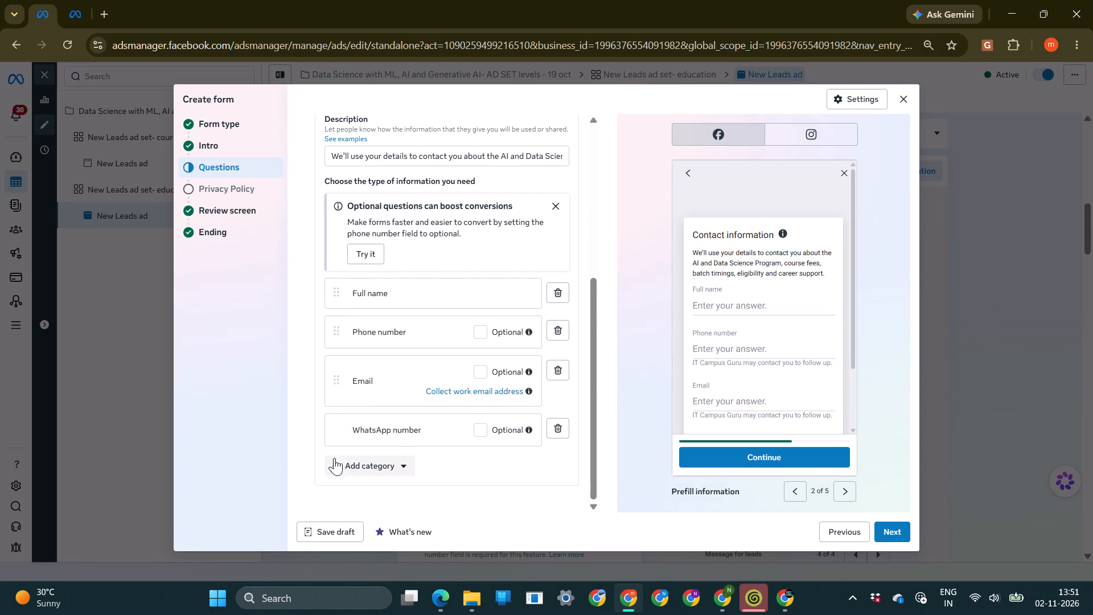
pyautogui.moveTo(367, 425); pyautogui.dragTo(362, 370)
pyautogui.click(315, 462)
pyautogui.scroll(-2, 565, 454)
pyautogui.click(884, 530)
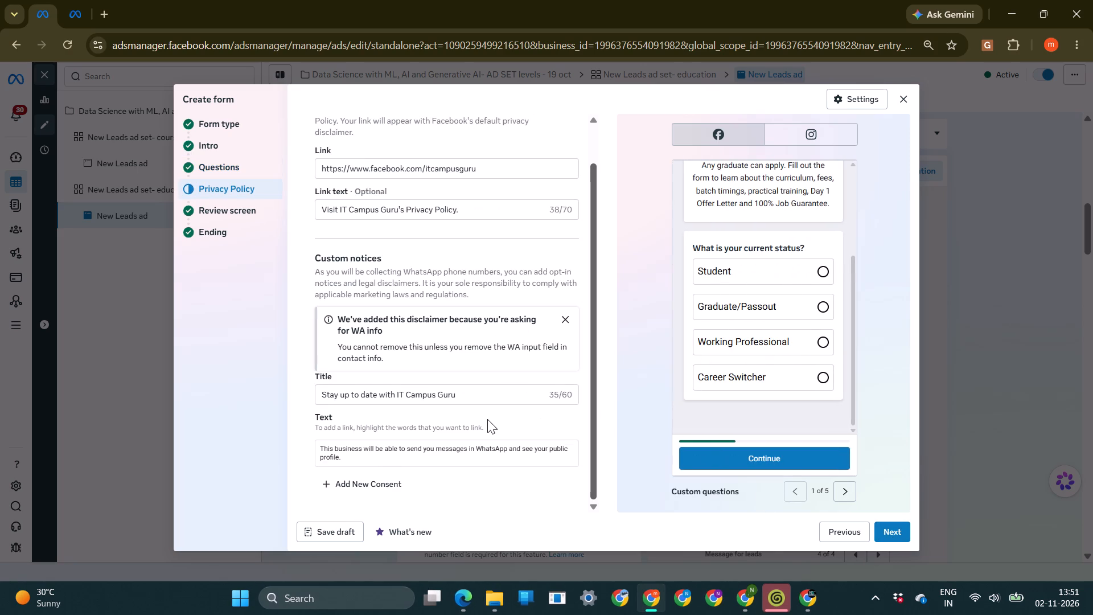
# Check the form copy's privacy notice, review screen and Chat on WhatsApp ending, and create the form.
pyautogui.scroll(-2, 487, 419)
pyautogui.scroll(3, 487, 419)
pyautogui.scroll(-1, 487, 419)
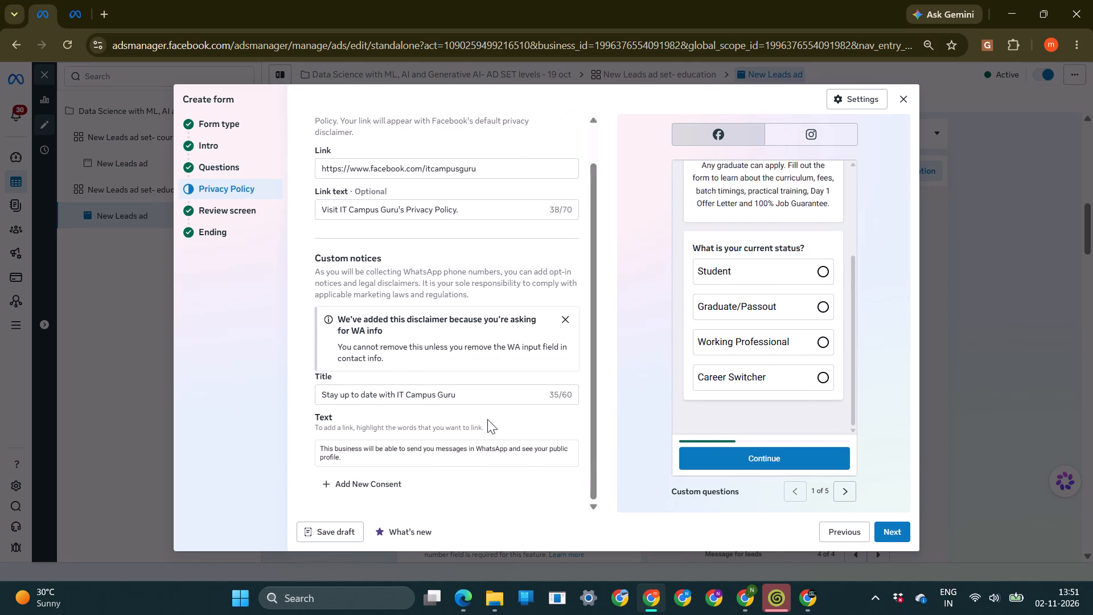
pyautogui.scroll(-1, 487, 419)
pyautogui.click(887, 530)
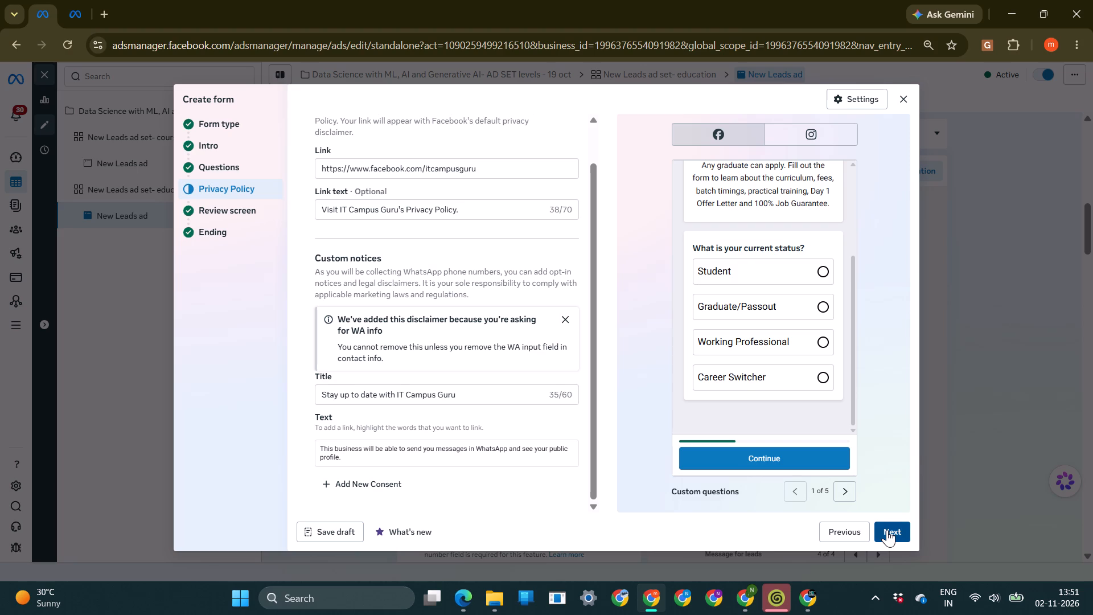
pyautogui.scroll(1, 437, 382)
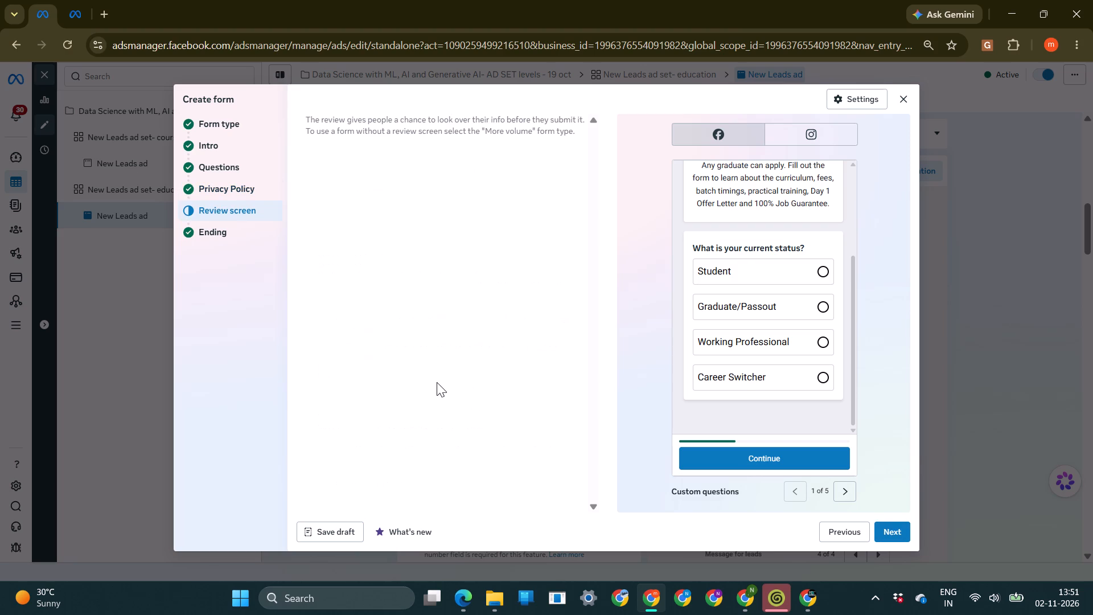
pyautogui.scroll(1, 437, 382)
pyautogui.scroll(4, 580, 364)
pyautogui.click(899, 528)
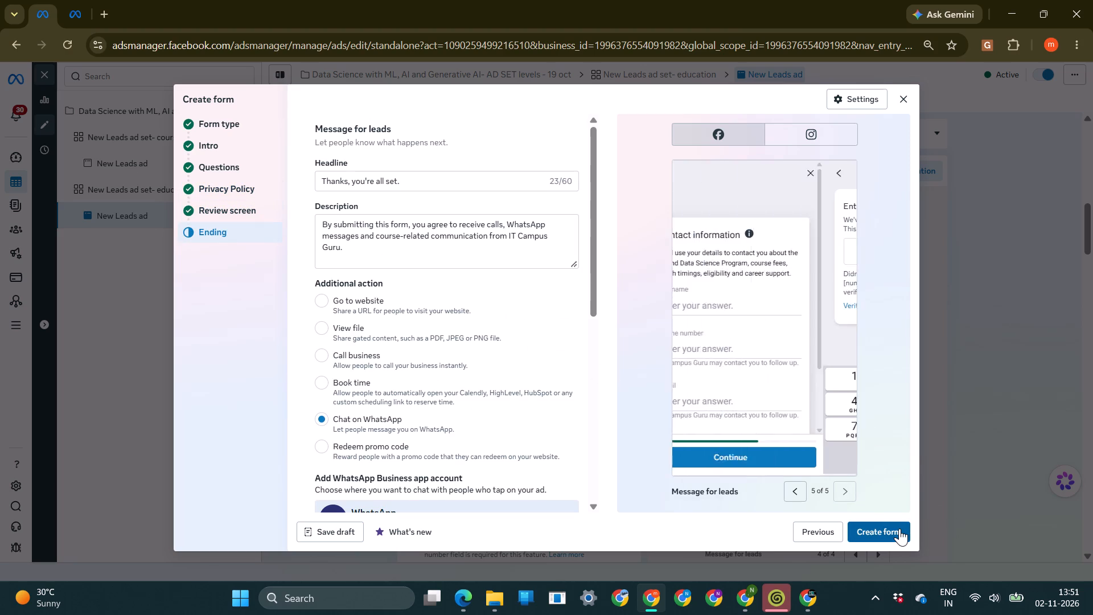
pyautogui.scroll(-5, 476, 374)
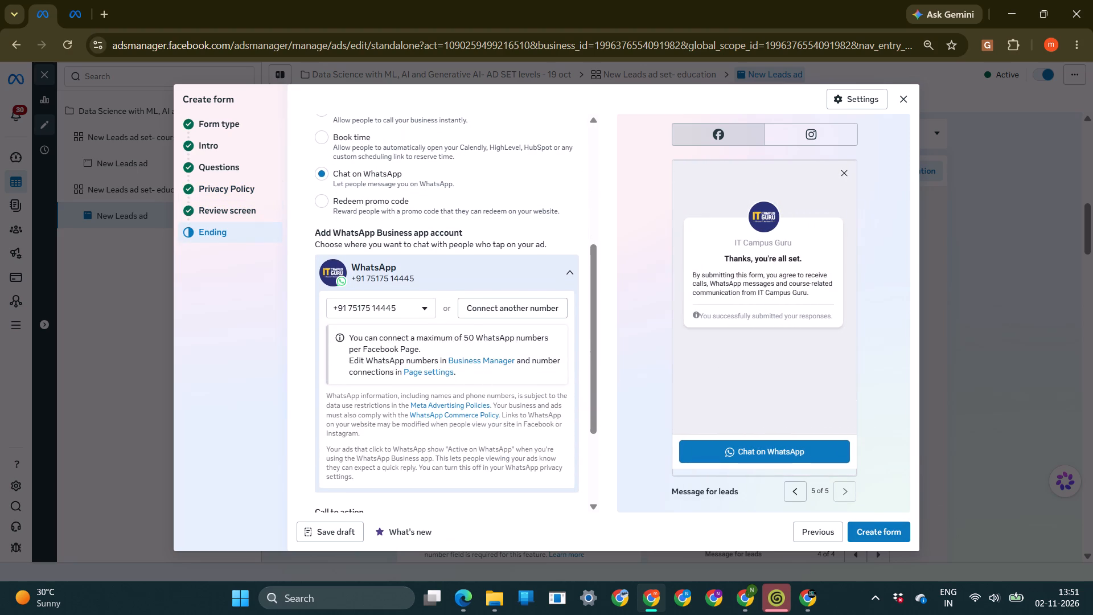
pyautogui.scroll(-4, 513, 409)
pyautogui.scroll(3, 513, 409)
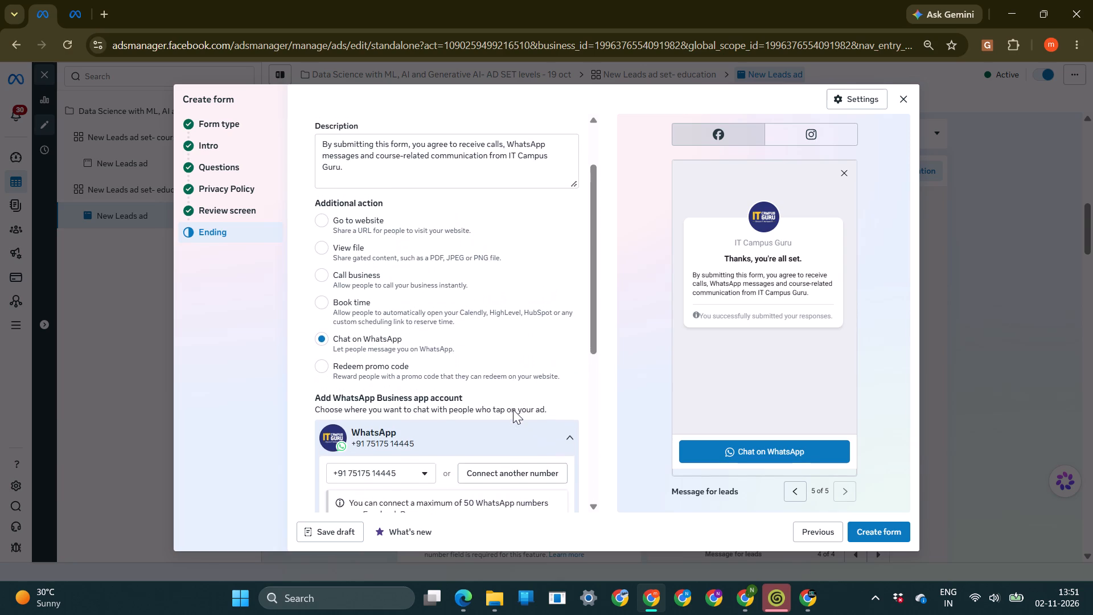
pyautogui.click(881, 537)
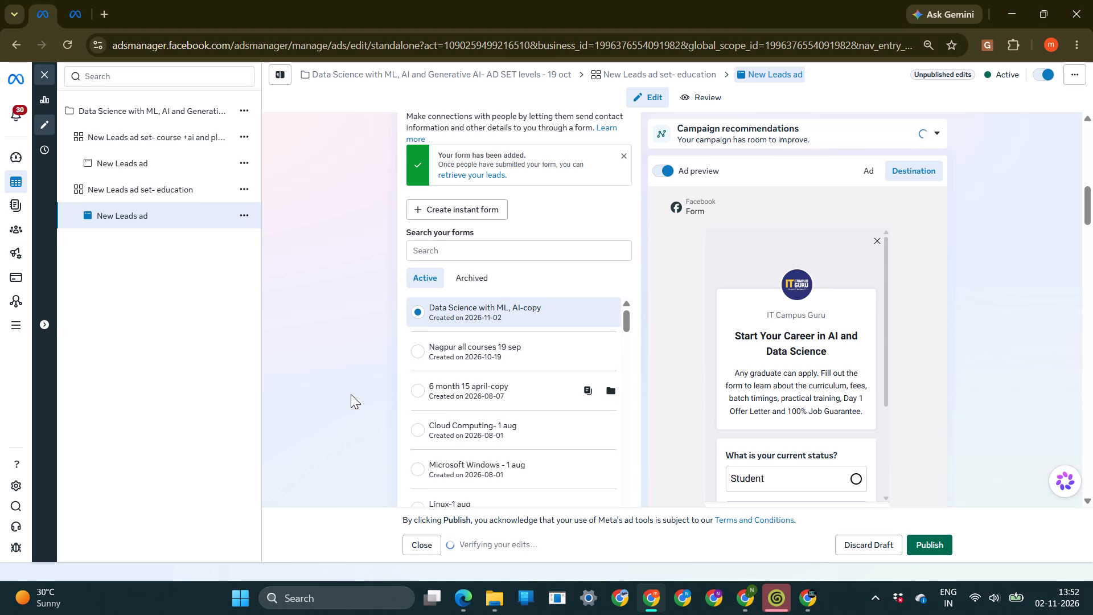
# Find the Google Sheets option in the ad's automated lead delivery settings.
pyautogui.scroll(-8, 351, 394)
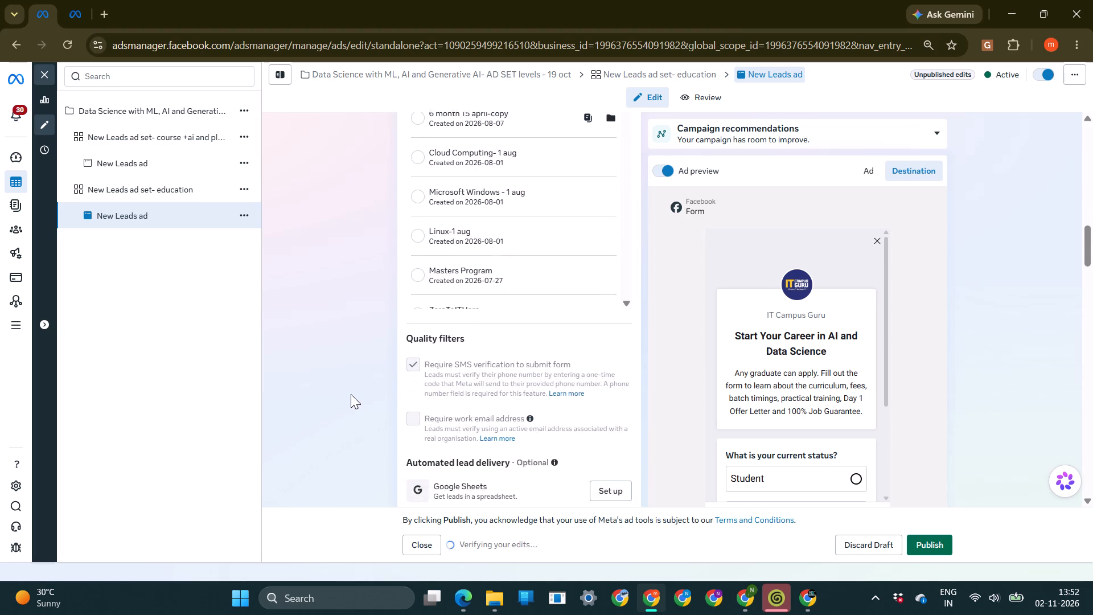
pyautogui.scroll(-1, 351, 394)
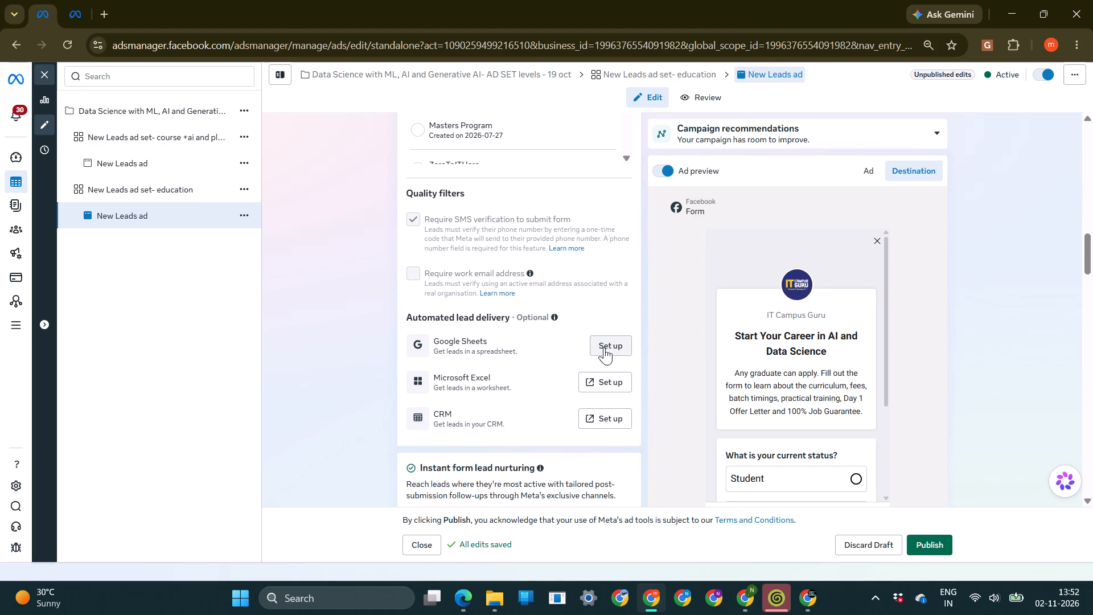
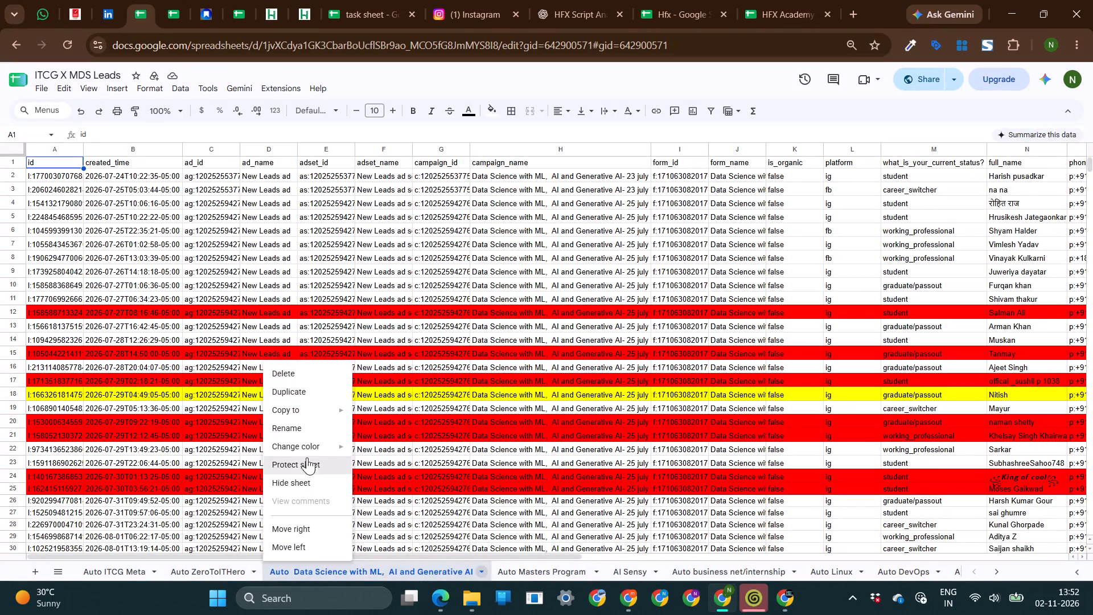
# Add a new sheet after the Auto Data Science with ML, AI and Generative AI sheet and name it "new auto data science".
pyautogui.click(294, 430)
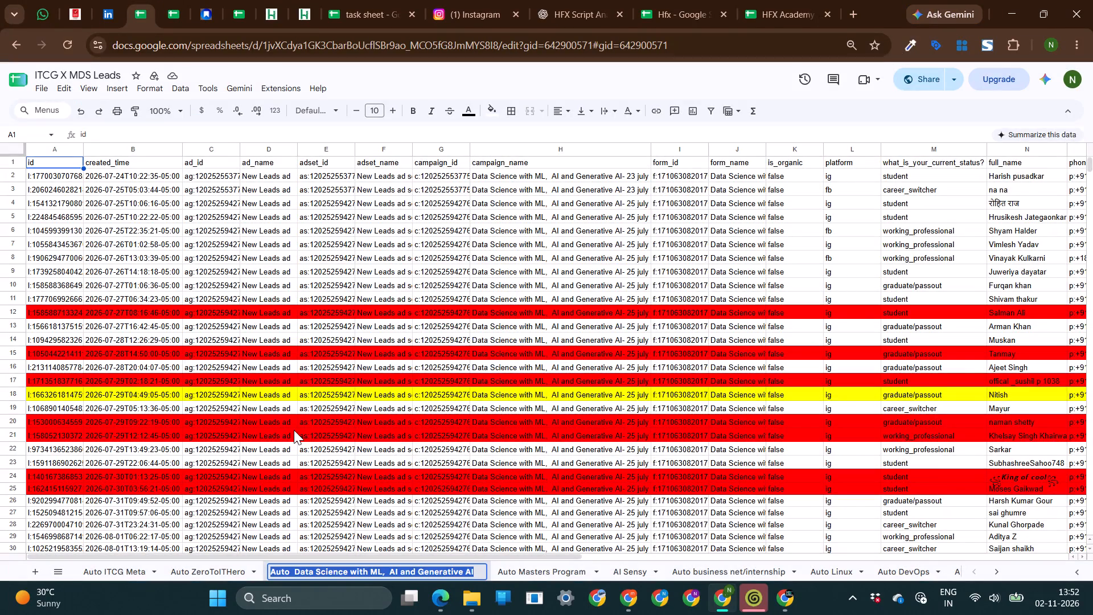
pyautogui.click(388, 493)
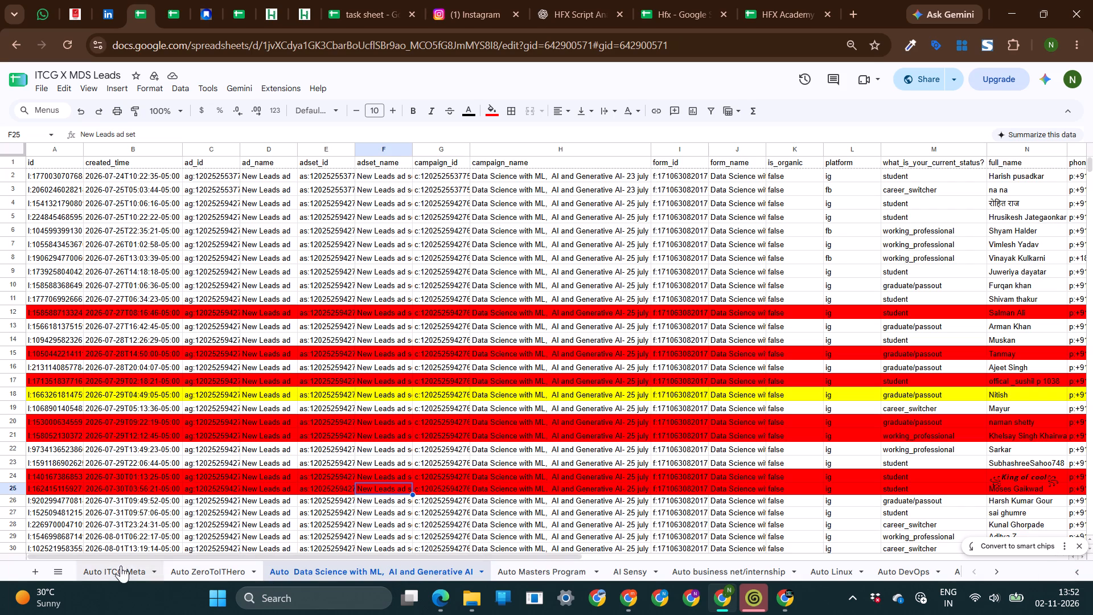
pyautogui.click(34, 566)
pyautogui.doubleClick(511, 569)
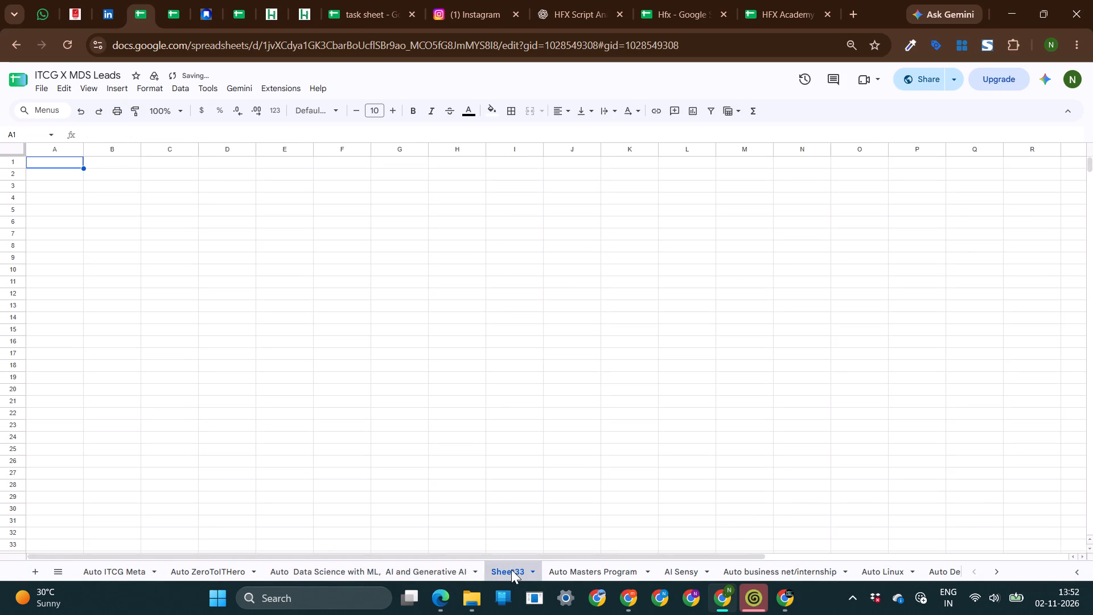
pyautogui.write('new')
pyautogui.press('space')
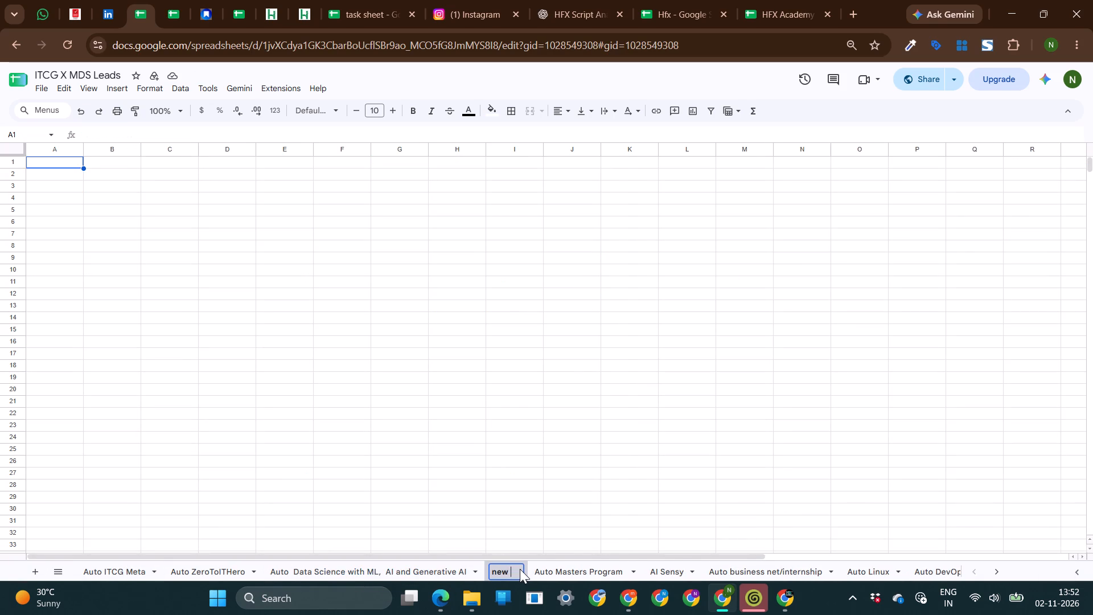
pyautogui.write('auto data s')
pyautogui.write('cience')
pyautogui.press('space')
pyautogui.click(643, 493)
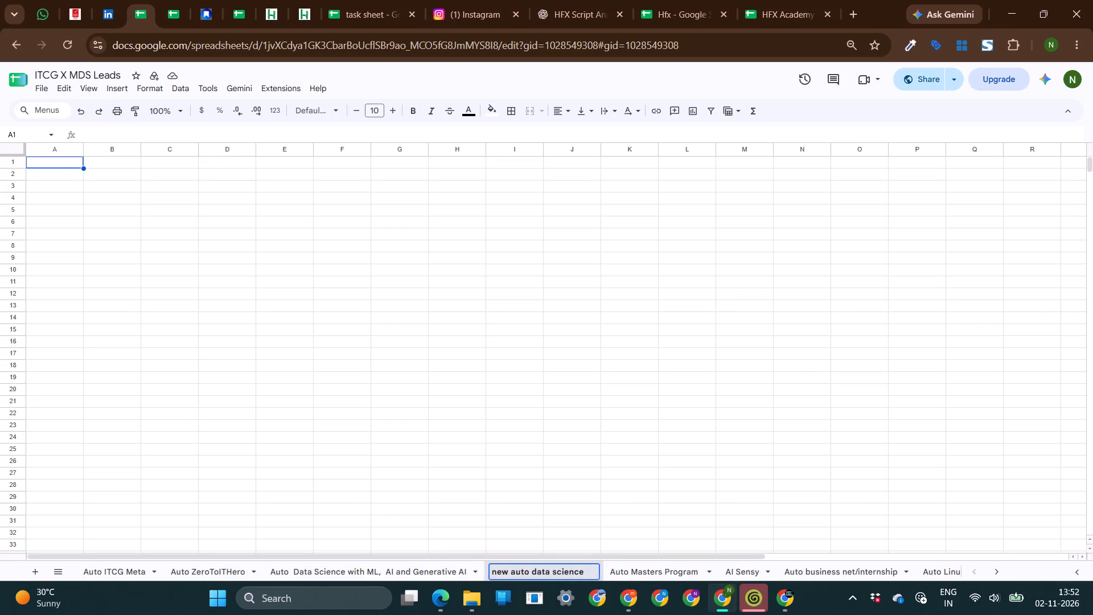
# Open the sharing settings of the ITCG X MDS Leads spreadsheet.
pyautogui.click(898, 78)
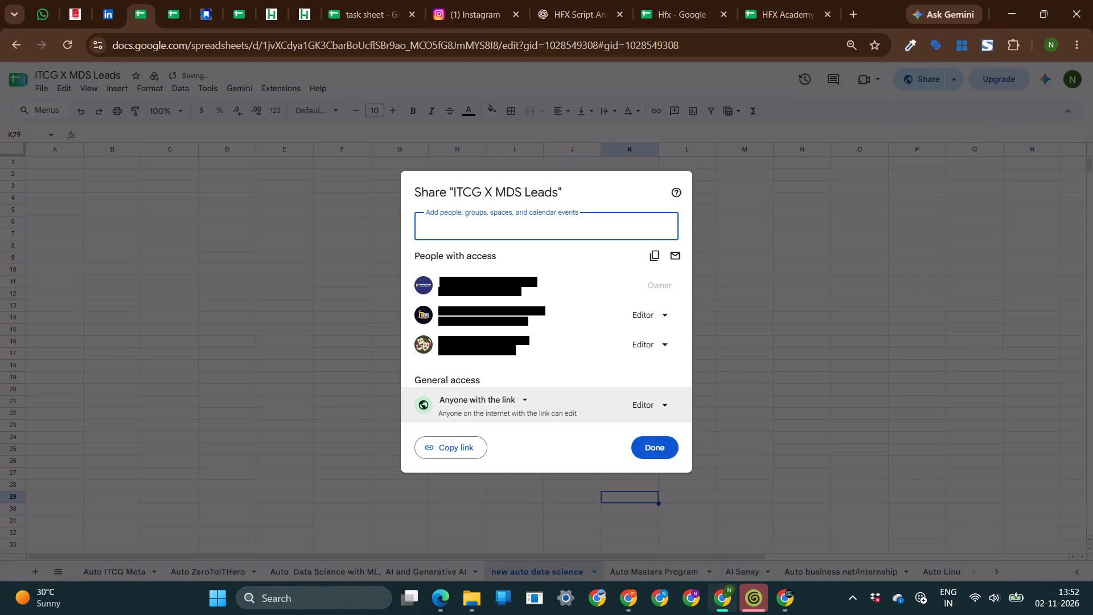
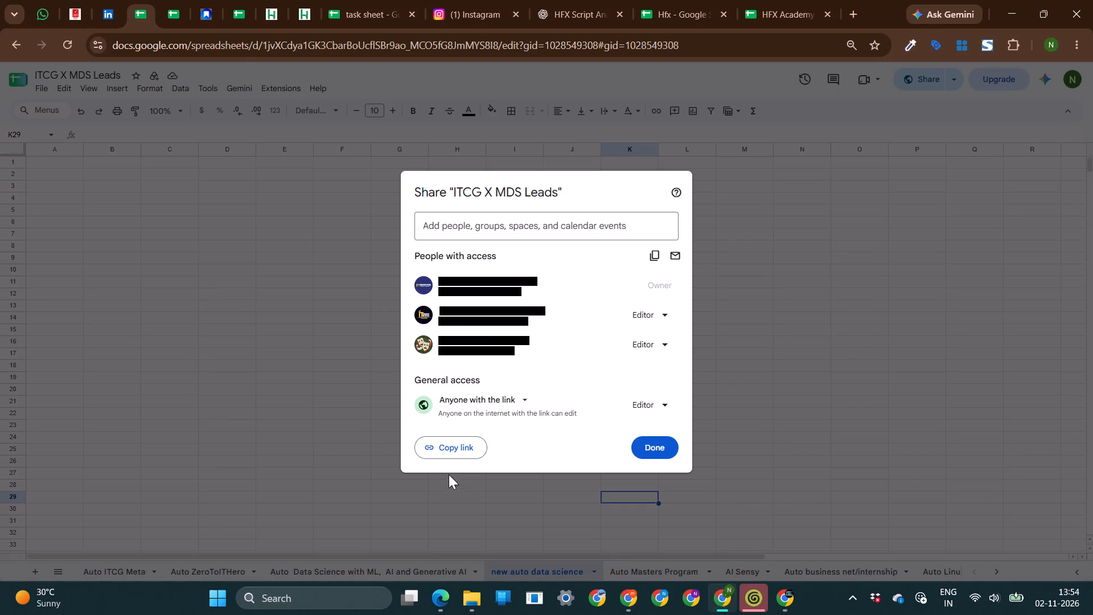
# Leave the spreadsheet's sharing settings and close the Google Sheets lead delivery setup in Ads Manager without connecting a sheet.
pyautogui.click(755, 345)
pyautogui.click(725, 591)
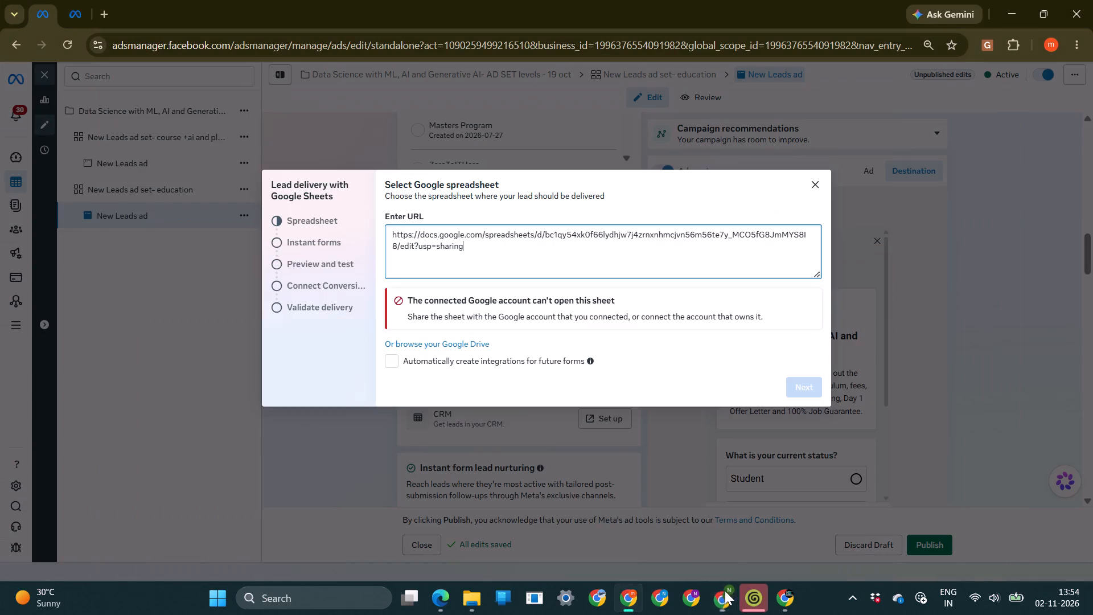
pyautogui.click(812, 182)
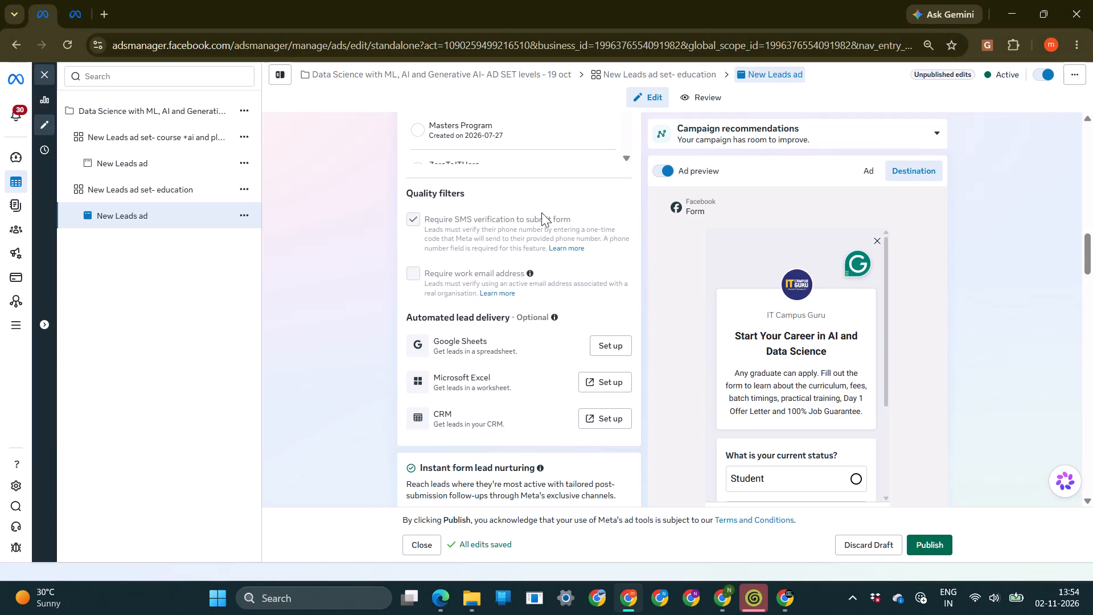
# Choose the existing "Data Science with ML, AI" form created on 2026-07-24 for the New Leads ad in the education ad set.
pyautogui.scroll(4, 317, 316)
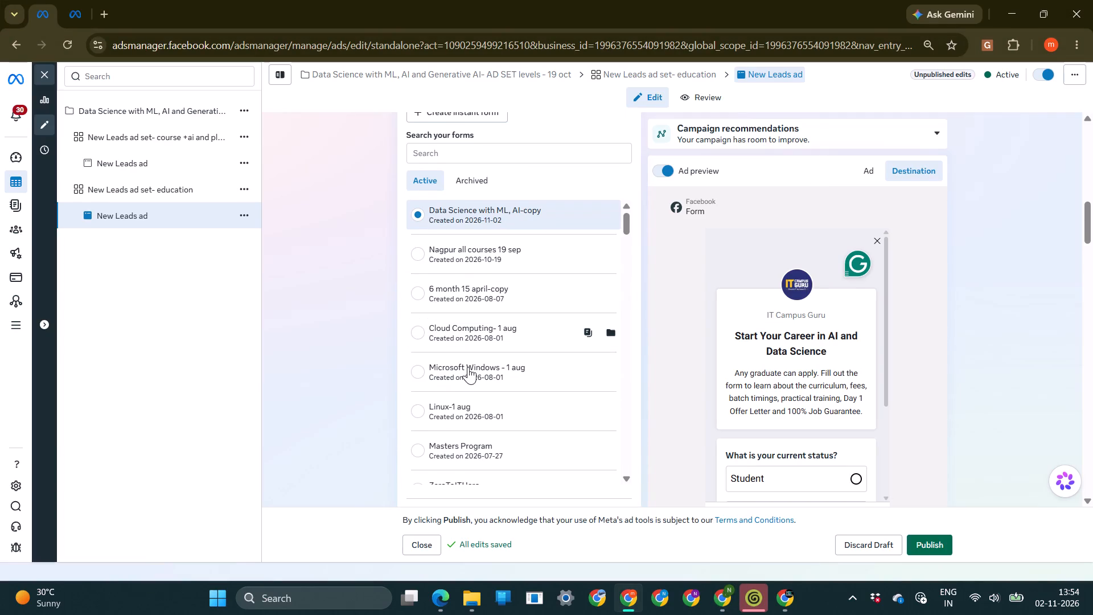
pyautogui.scroll(-3, 468, 367)
pyautogui.scroll(-1, 425, 423)
pyautogui.click(416, 409)
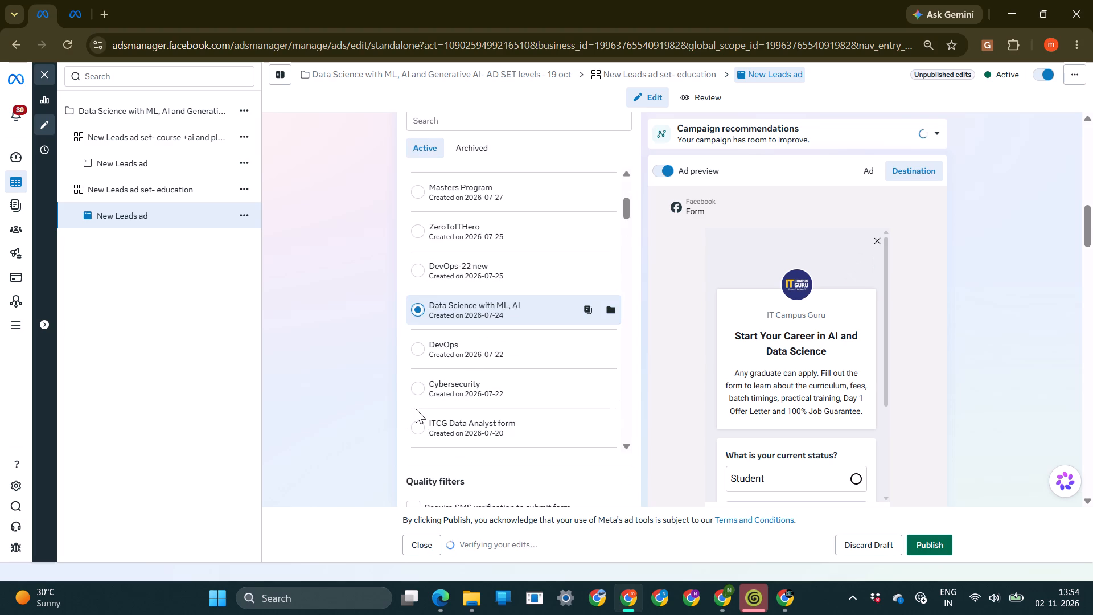
# Publish the edited New Leads ad of the education ad set.
pyautogui.scroll(-5, 315, 346)
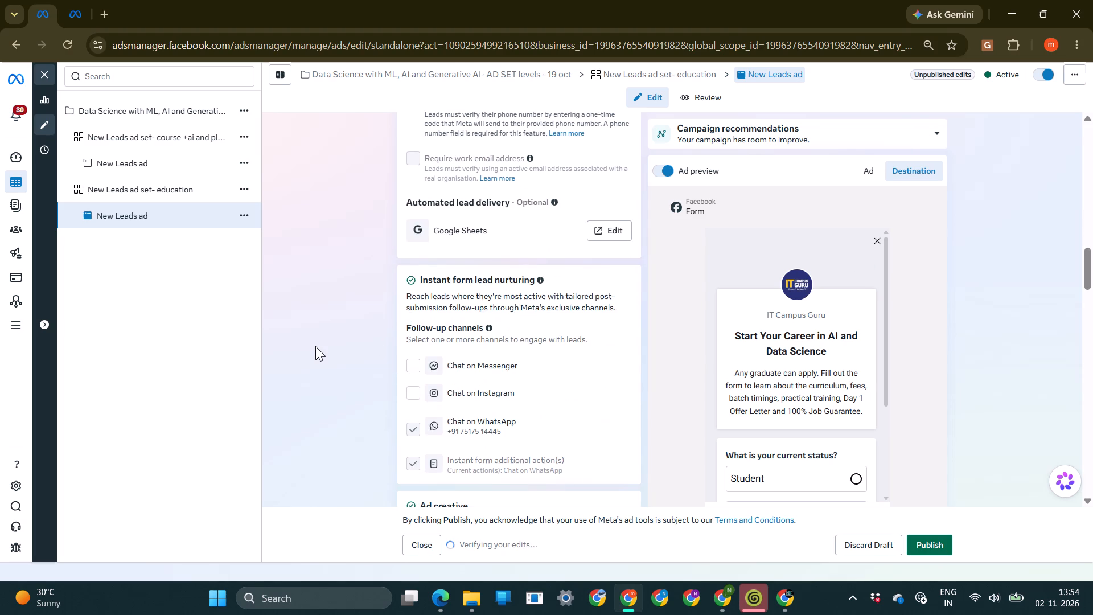
pyautogui.click(921, 538)
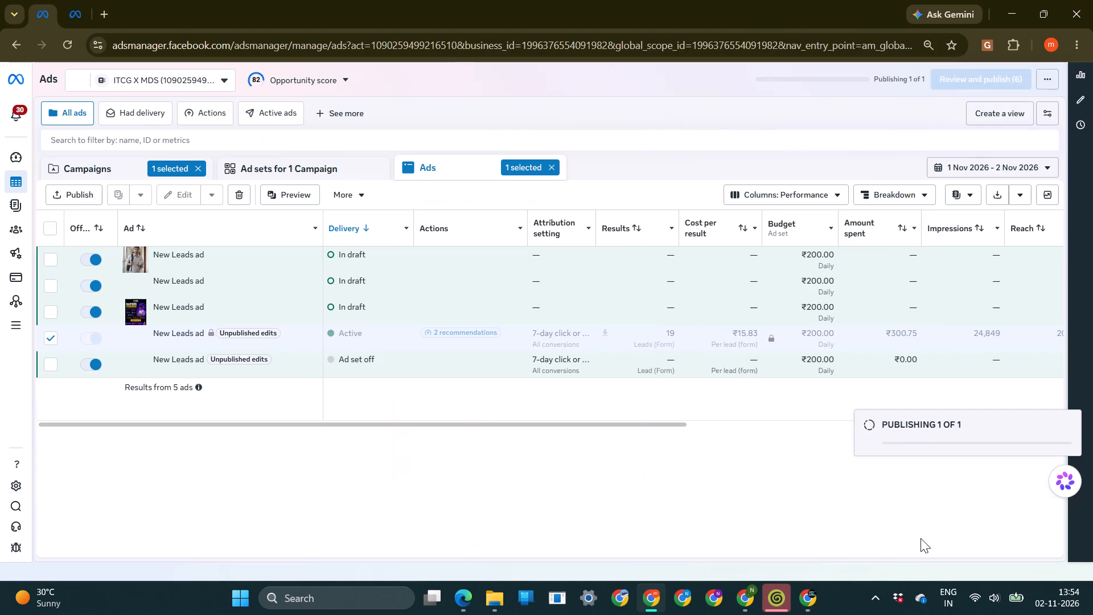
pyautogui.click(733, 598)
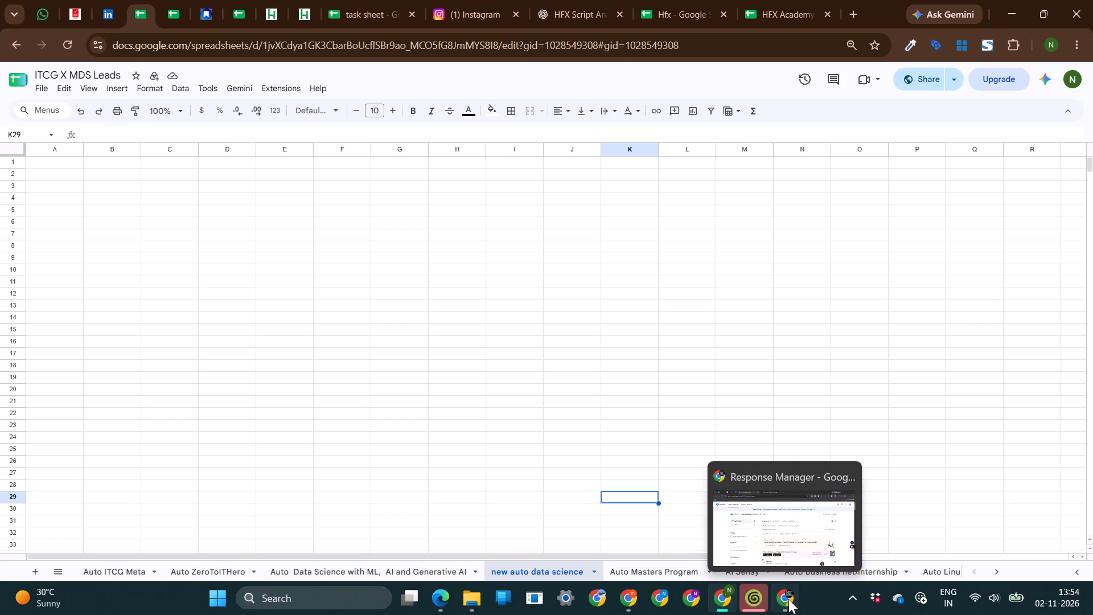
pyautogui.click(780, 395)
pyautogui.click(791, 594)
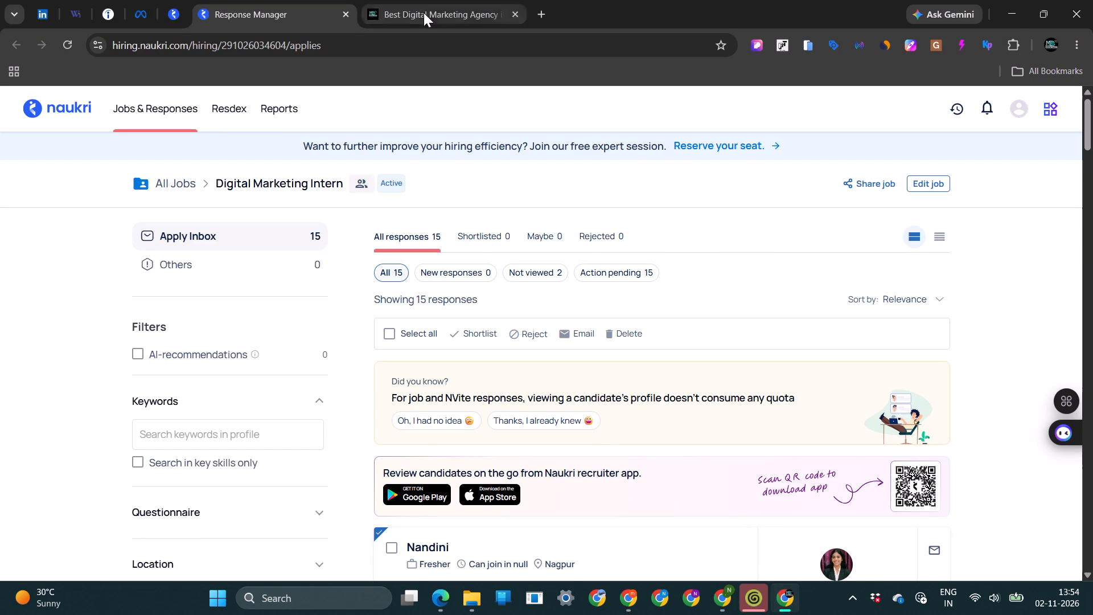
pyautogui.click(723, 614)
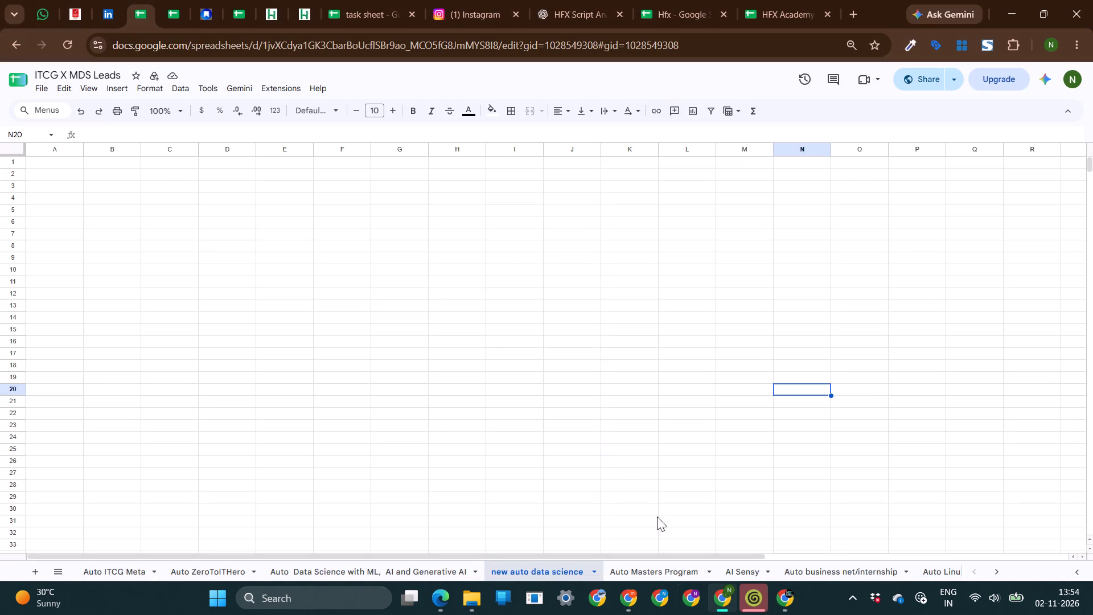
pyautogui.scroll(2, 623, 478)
# Return to the ITCG X MDS campaign list in Ads Manager and clear the campaign and ad selections.
pyautogui.click(636, 598)
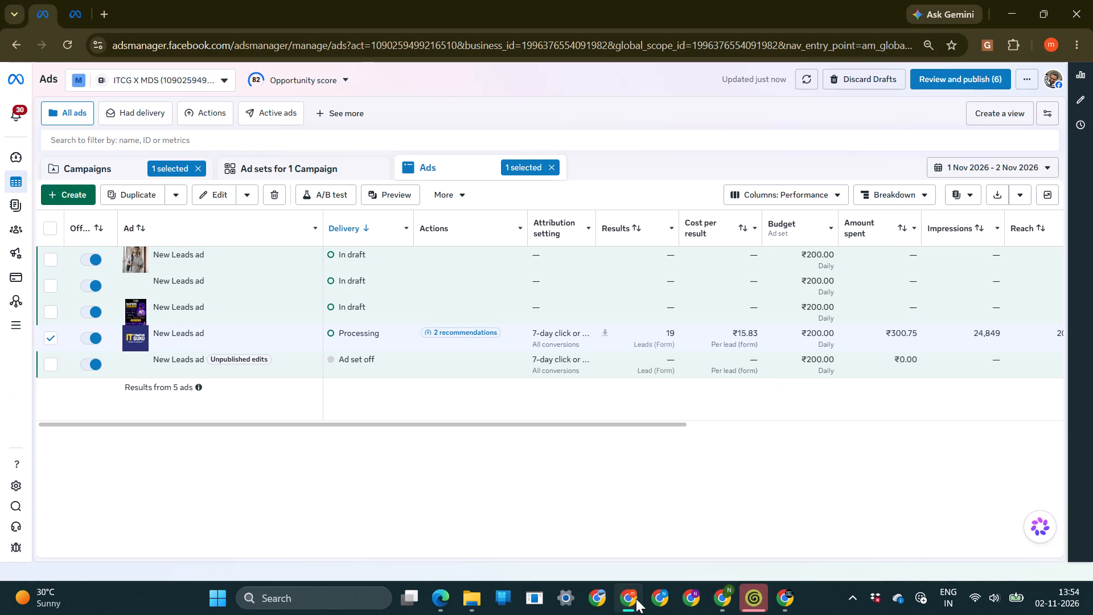
pyautogui.click(81, 175)
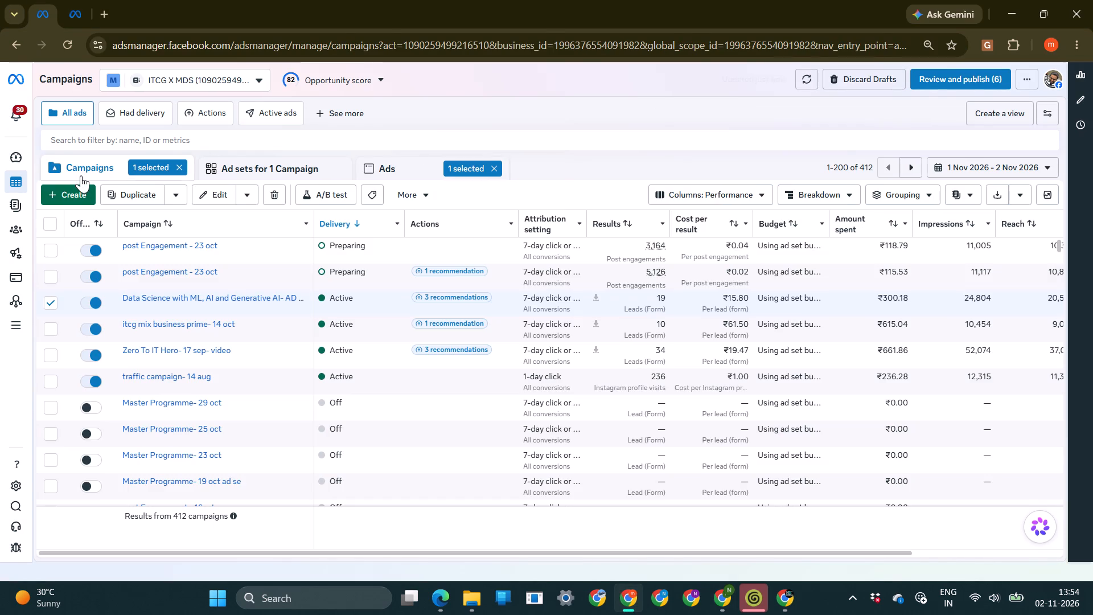
pyautogui.click(48, 305)
pyautogui.click(499, 169)
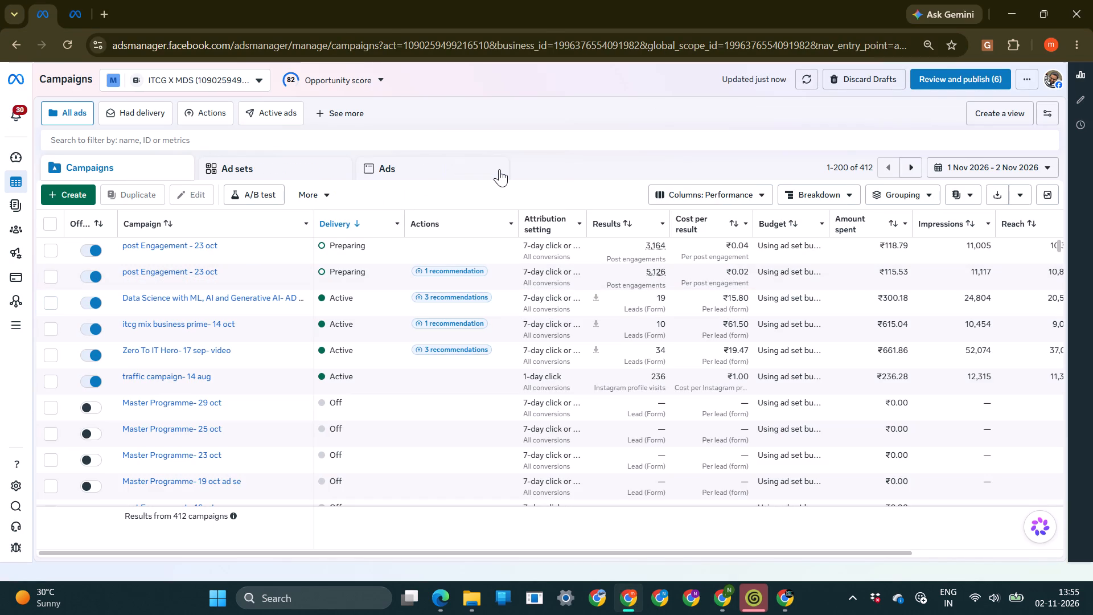